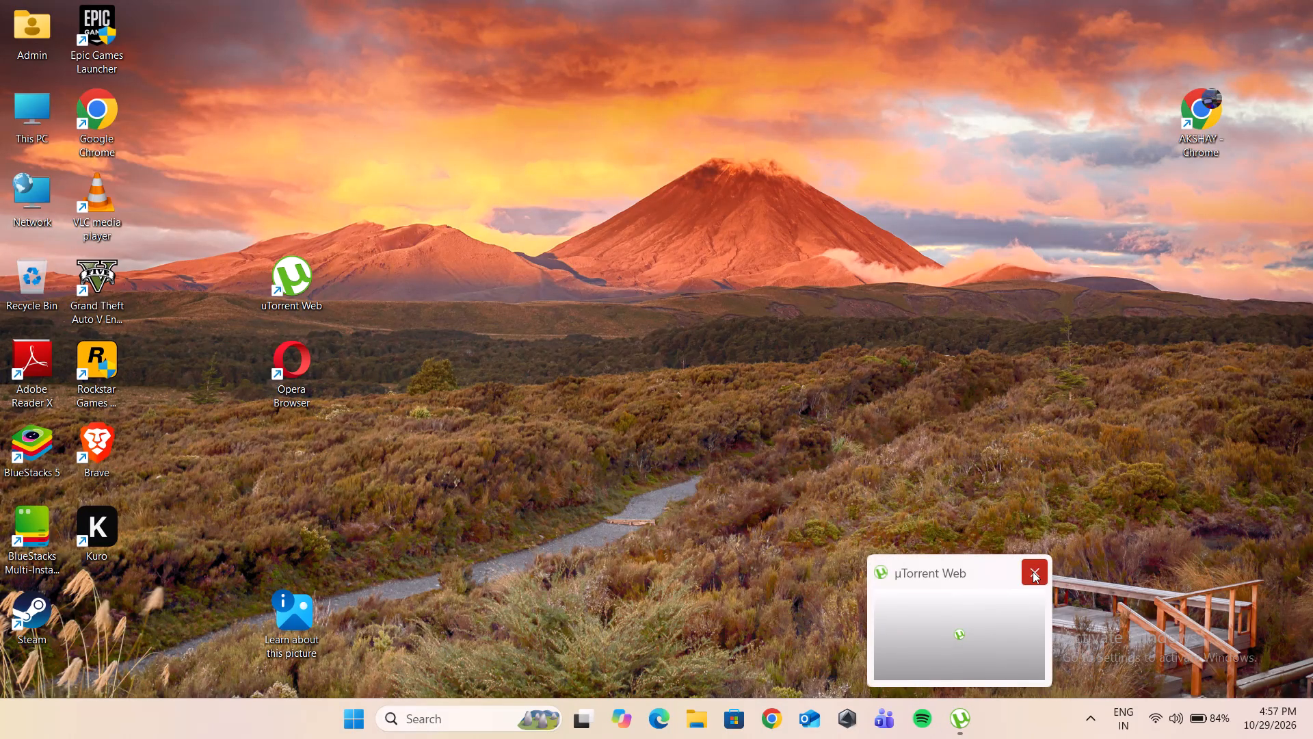
Close the open µTorrent Web window from its taskbar preview.
click(1033, 571)
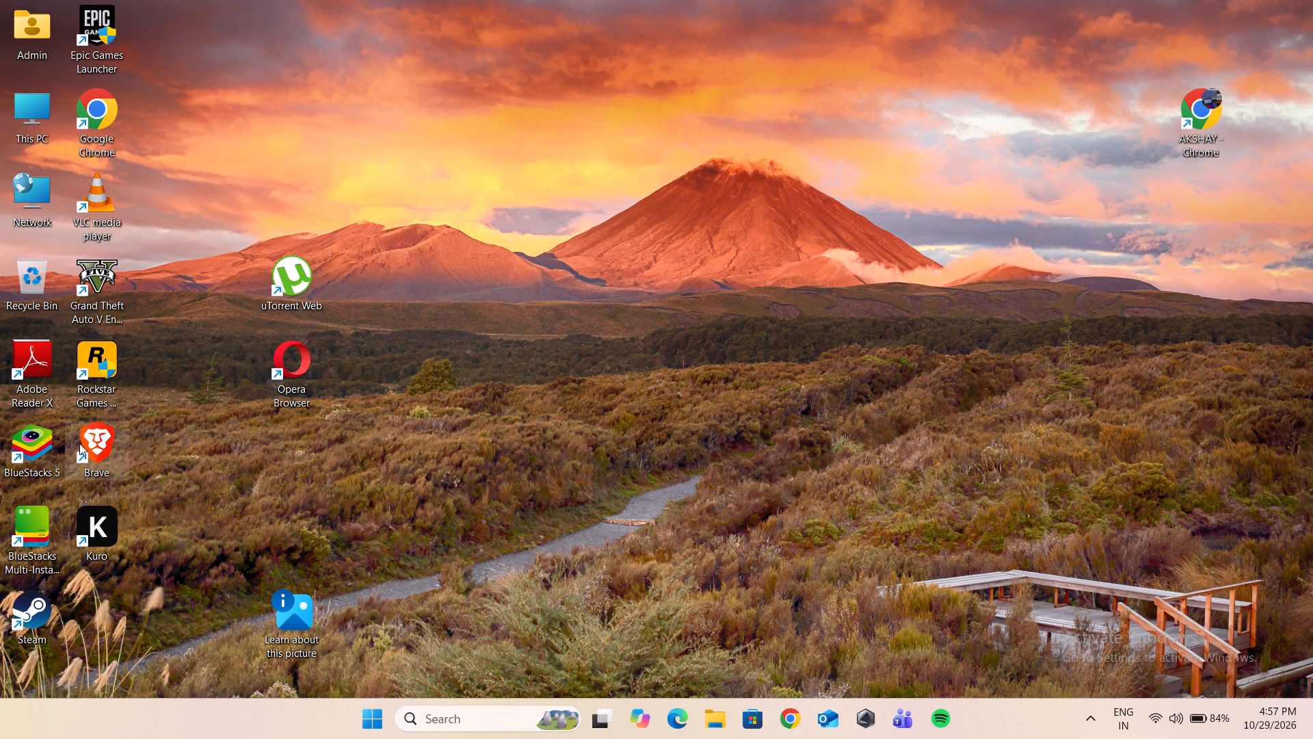
Open the Brave browser with its Canva birthday design tab, and minimise the browser window.
double_click(80, 443)
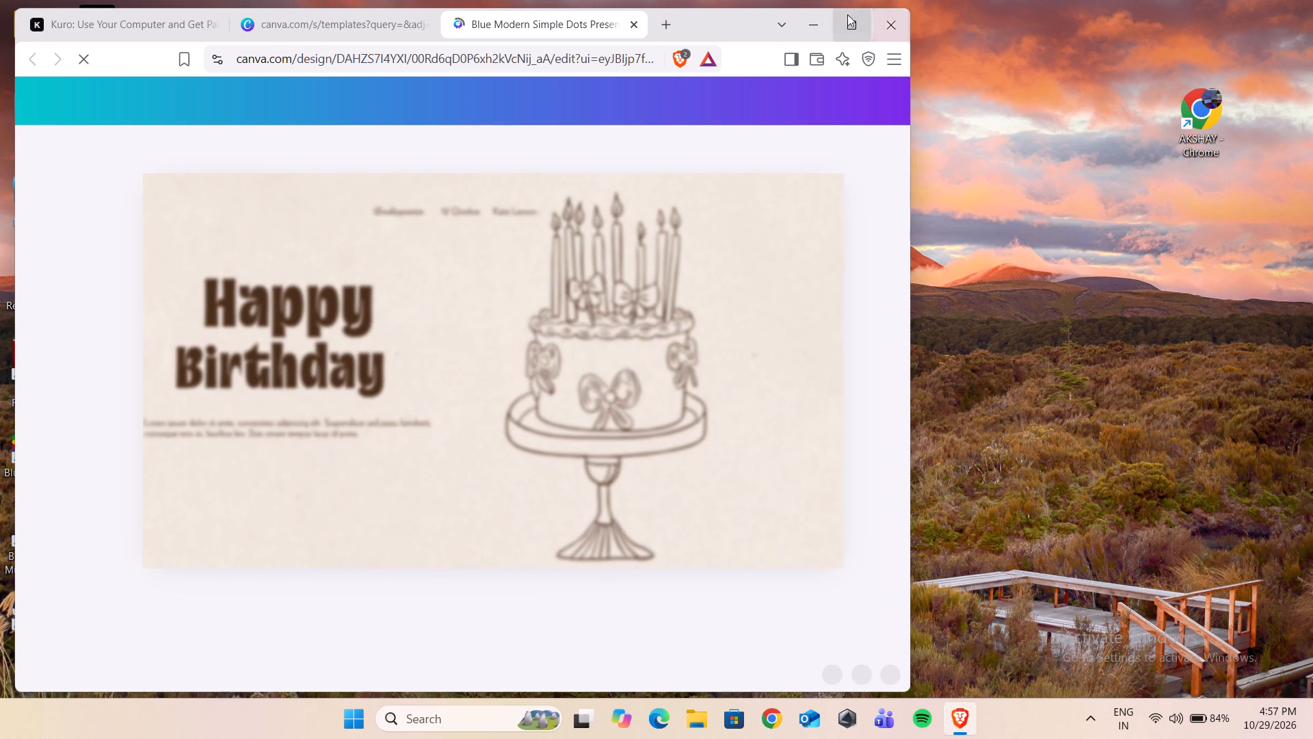
click(824, 18)
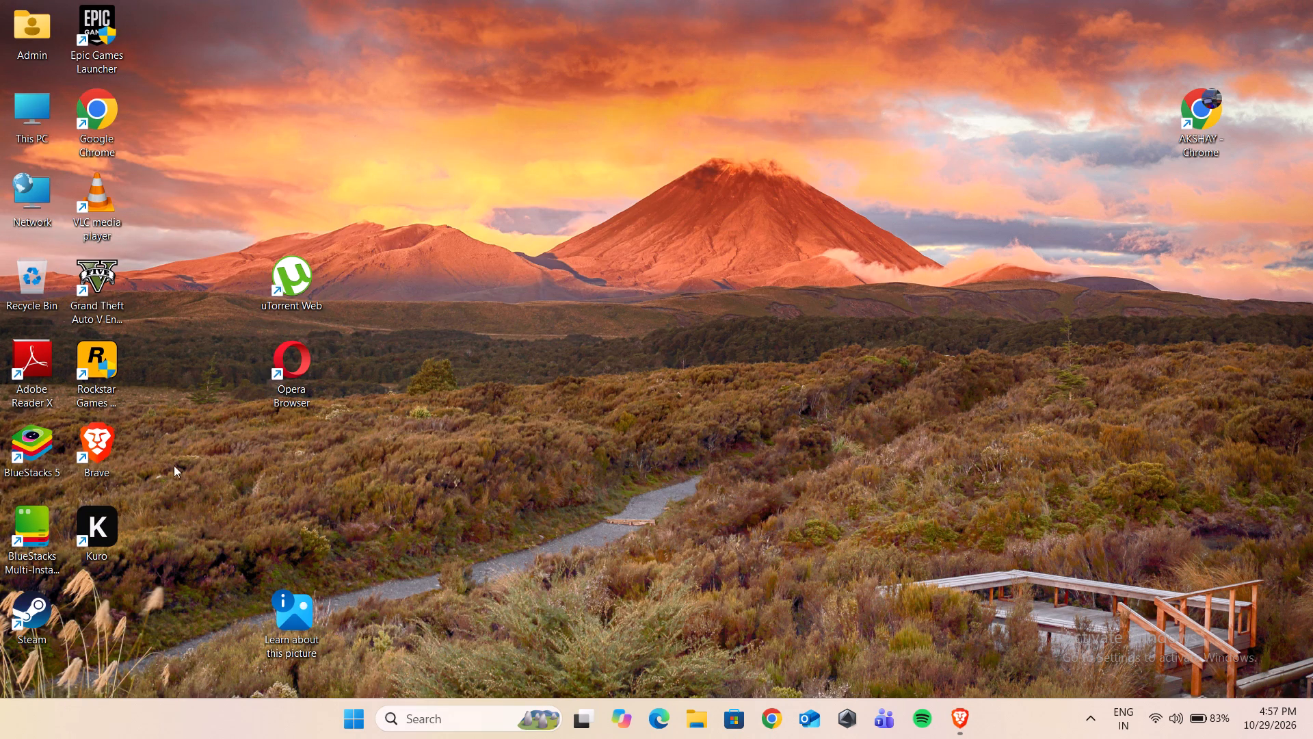
Launch the Kuro application from the desktop.
double_click(109, 509)
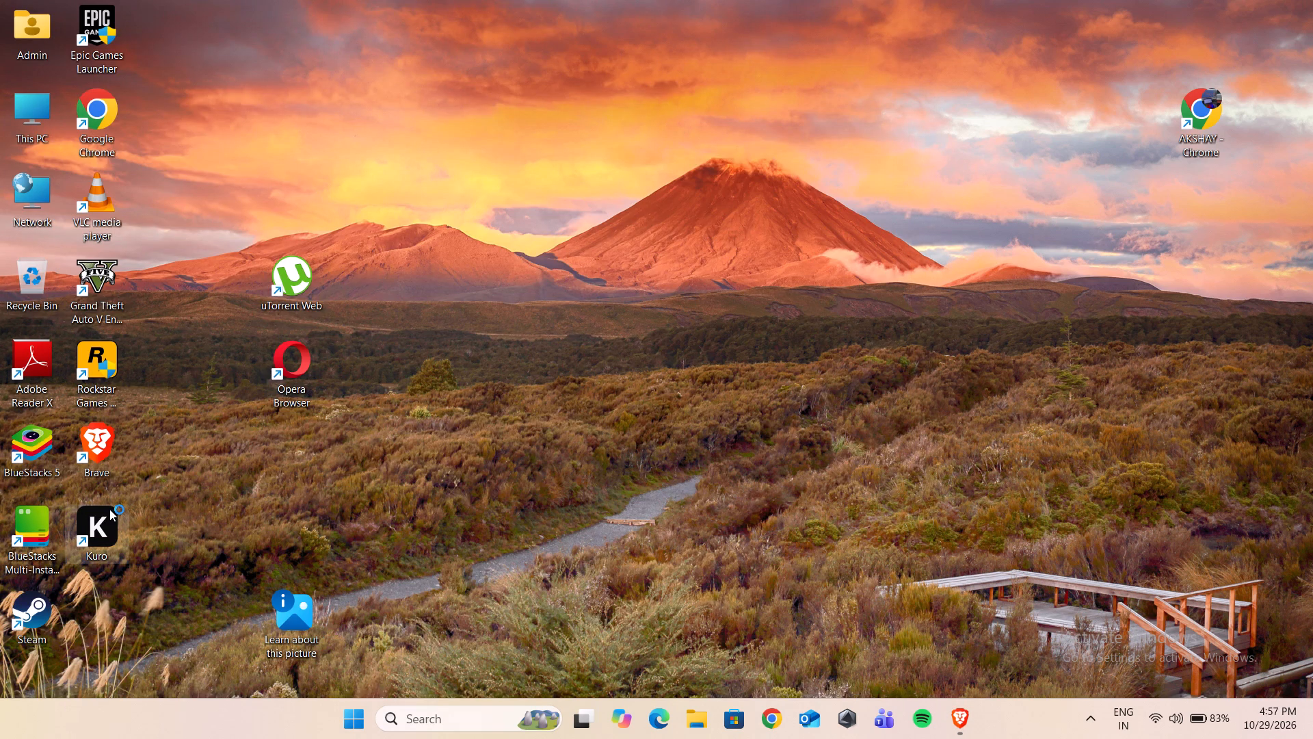
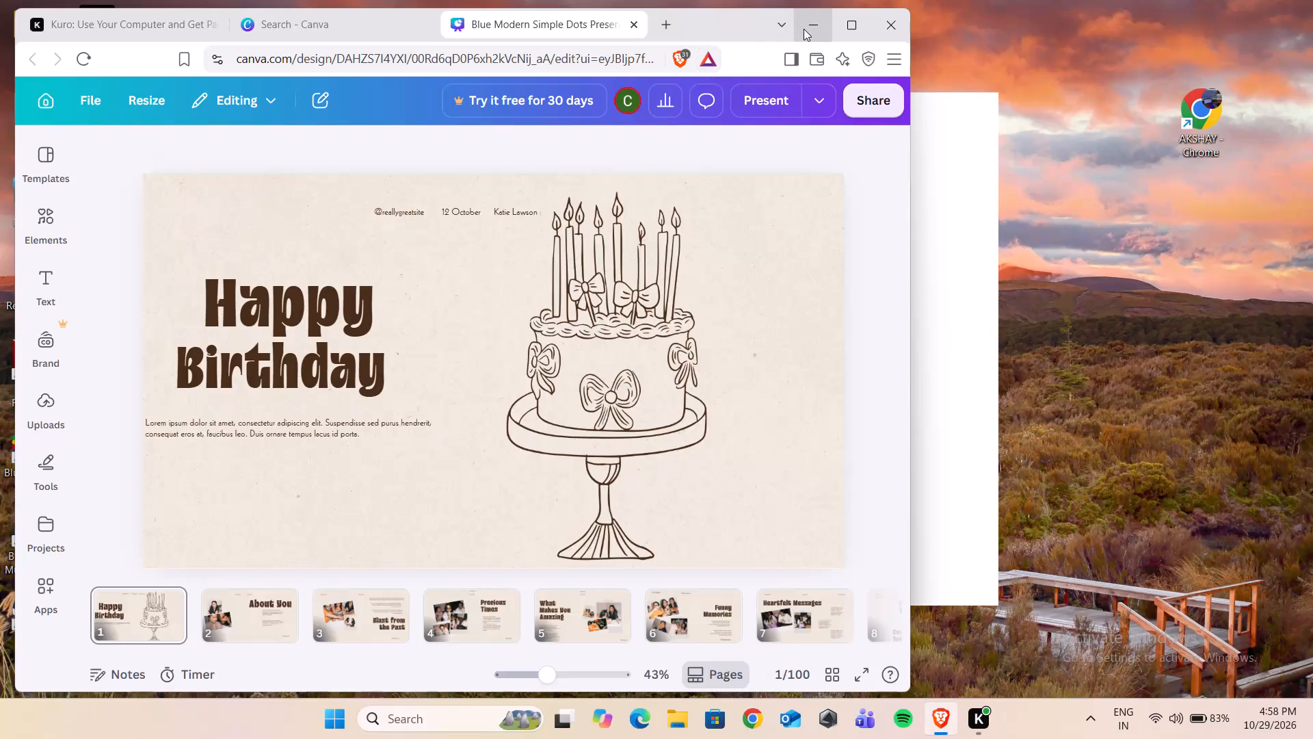
Maximise the browser window and delete all existing pages of the birthday presentation.
click(856, 21)
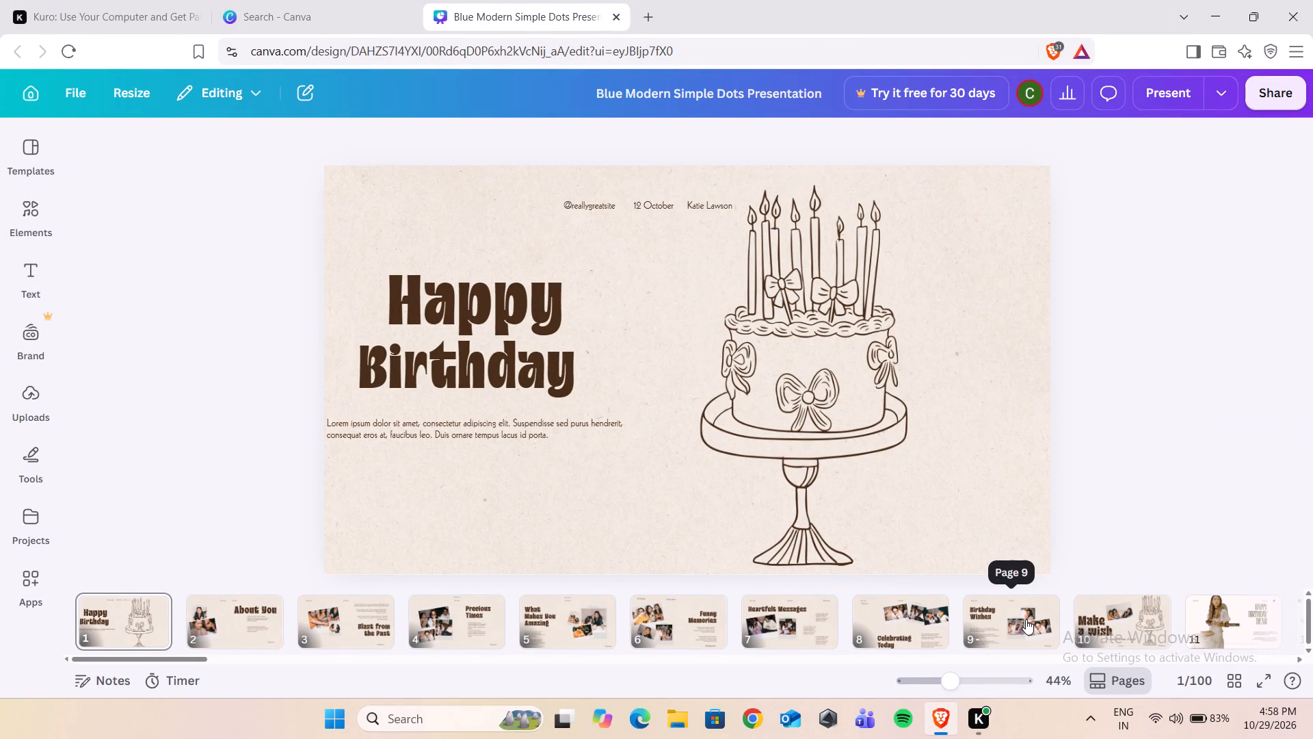
key(ctrl+a)
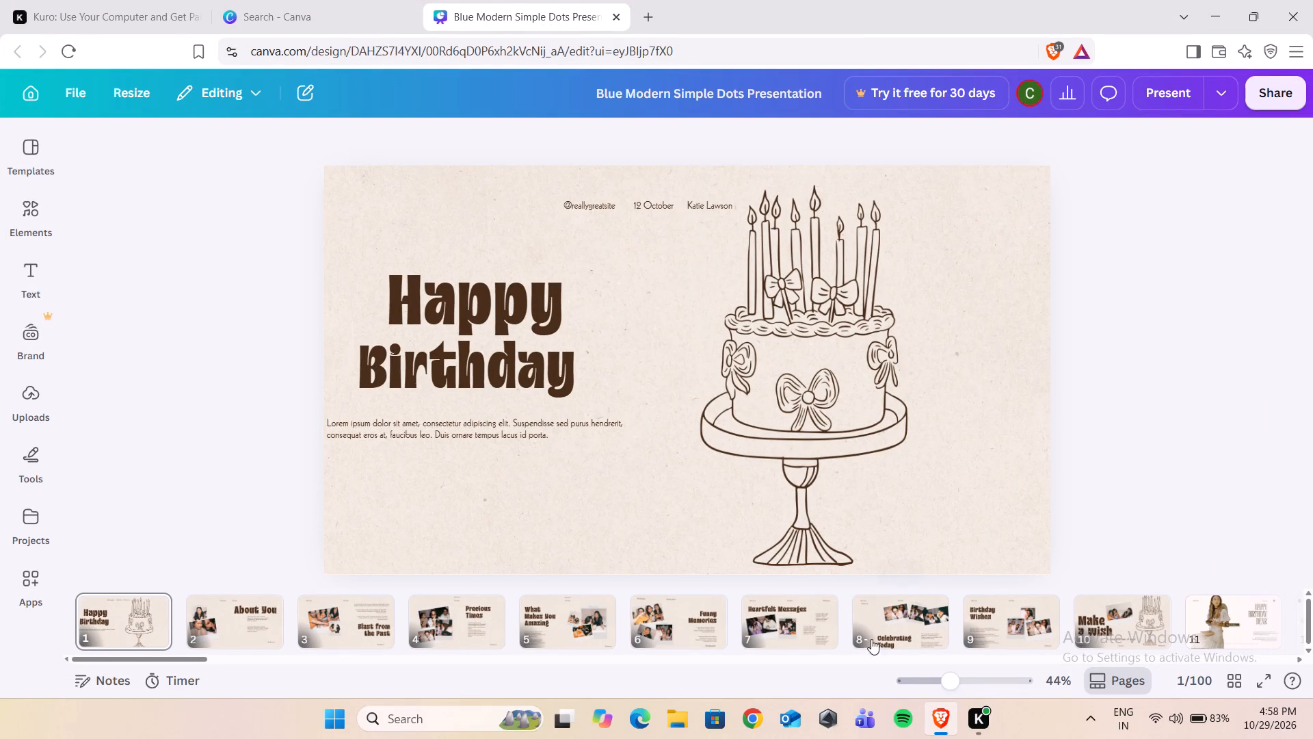
key(ctrl+a)
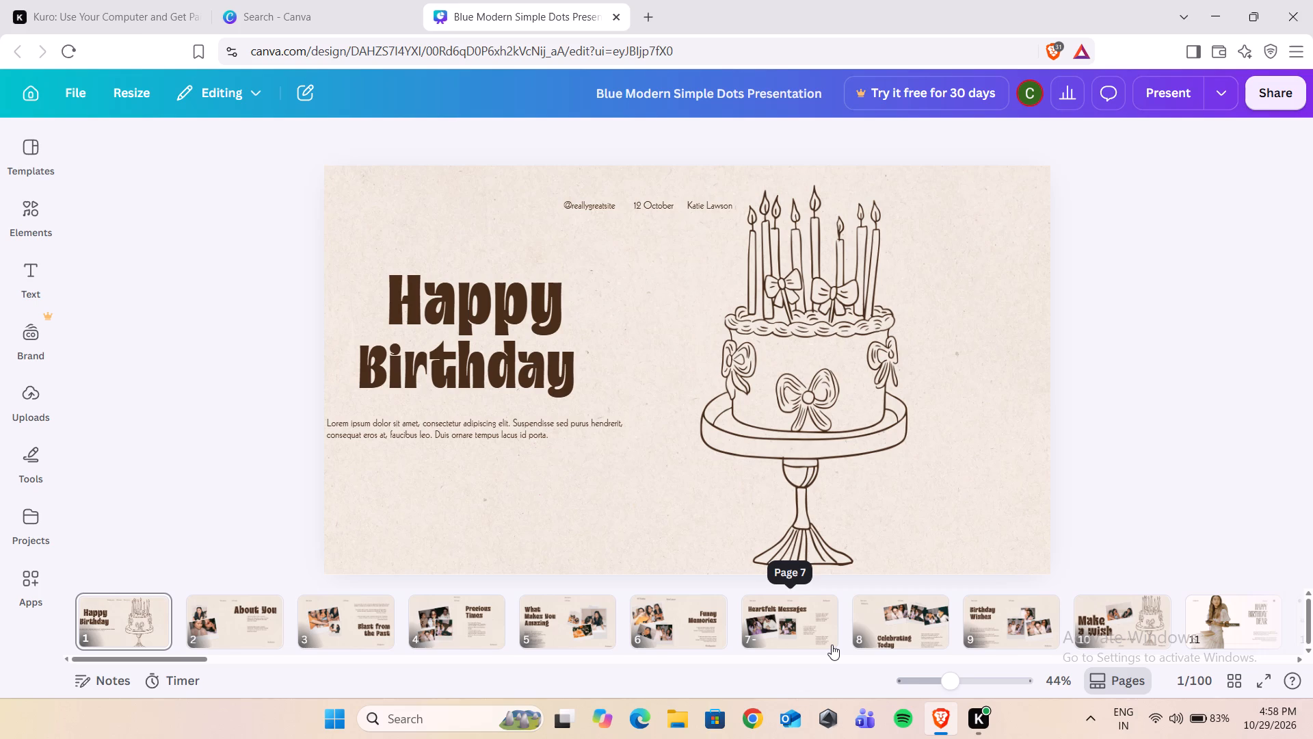
key(shift+a)
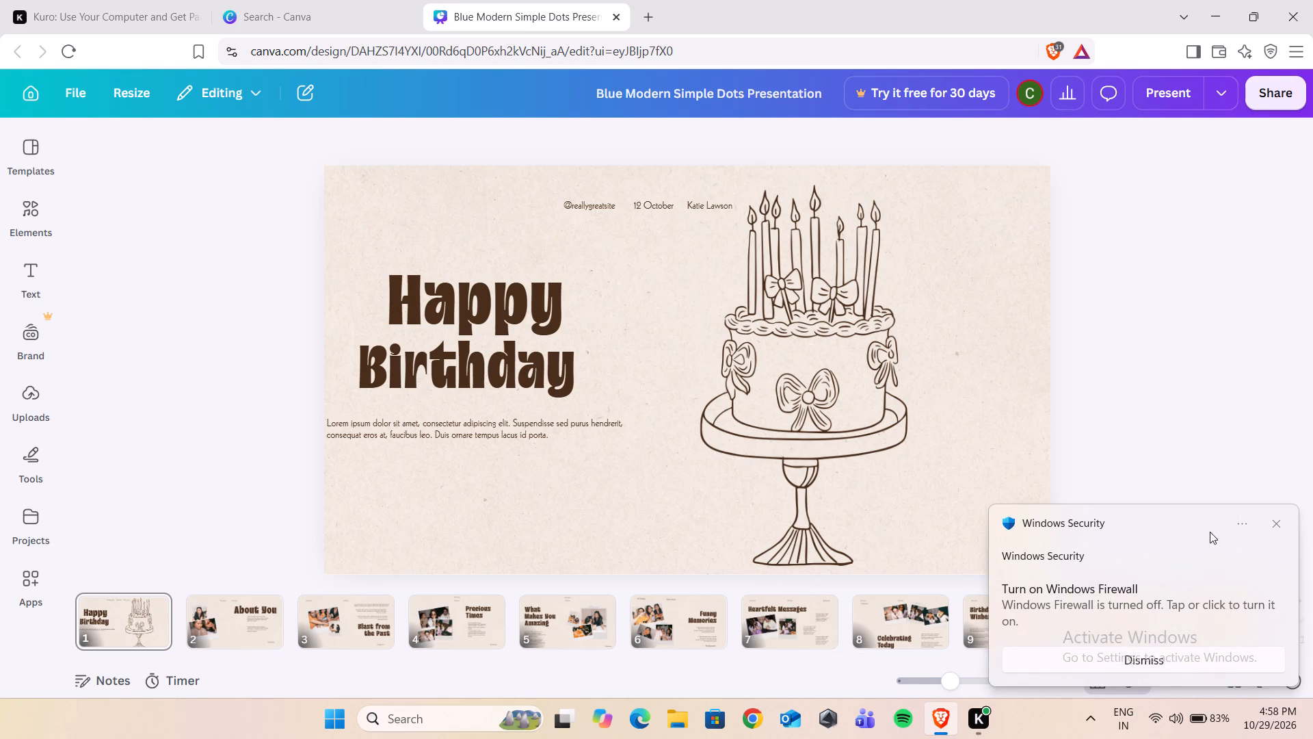
click(1273, 517)
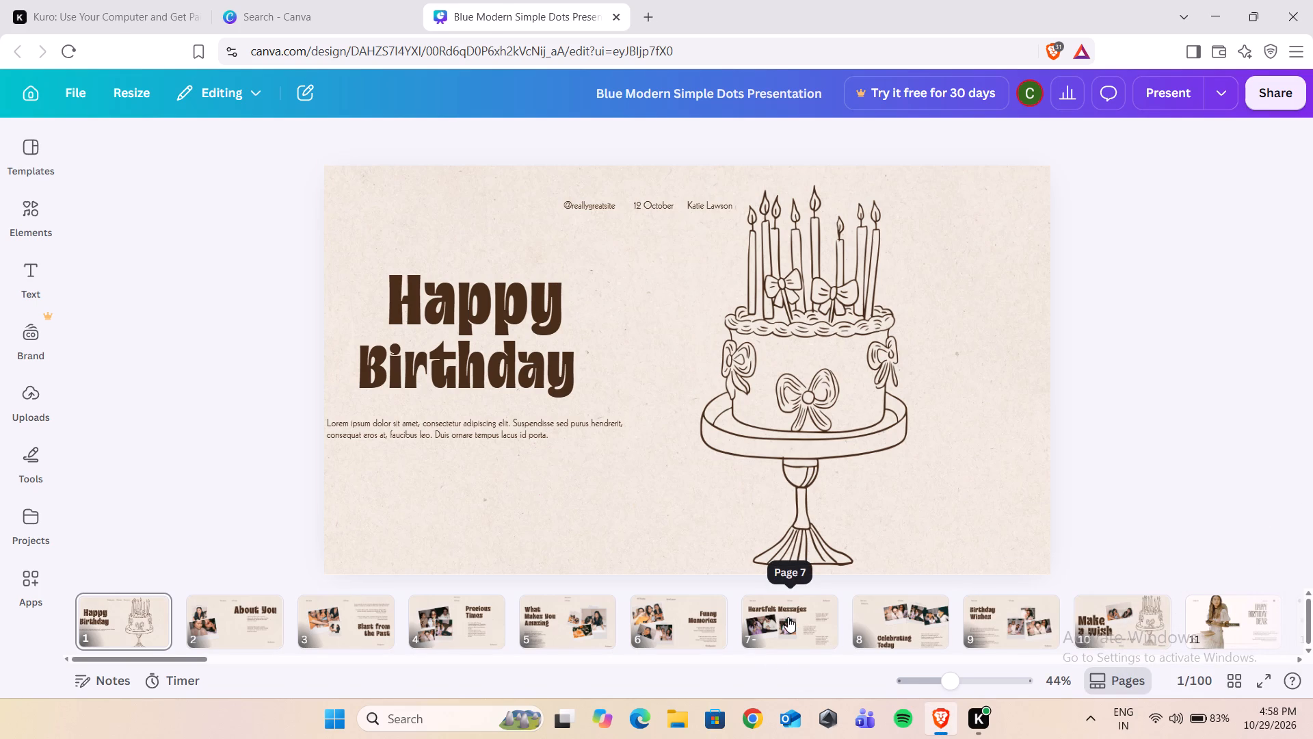
key(ctrl+a)
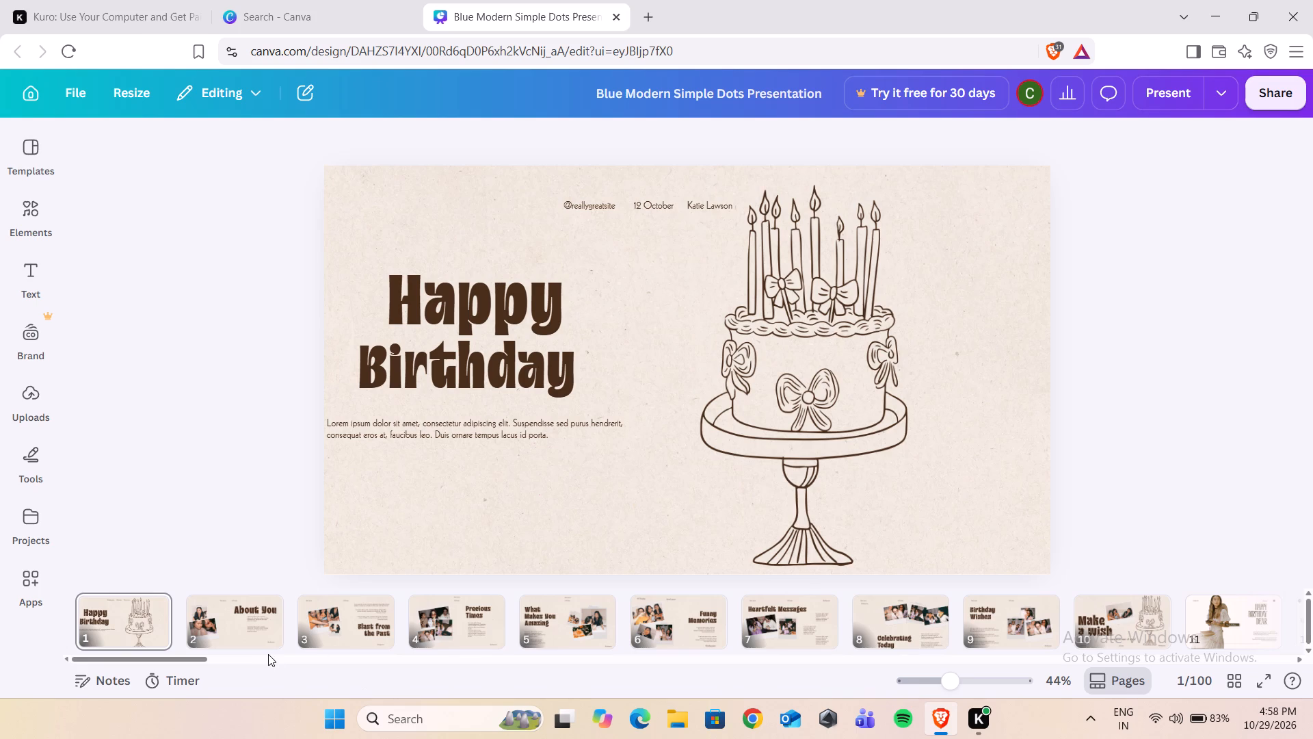
click(267, 651)
click(266, 622)
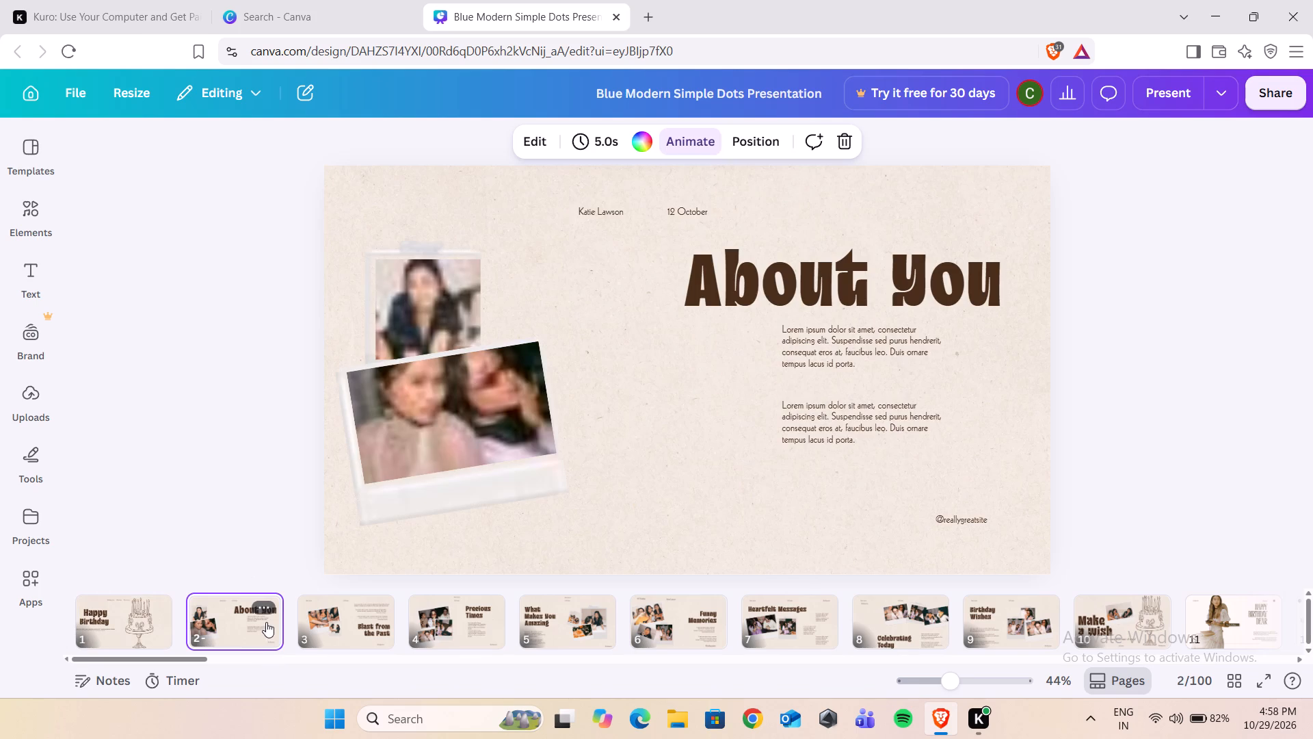
key(ctrl+a)
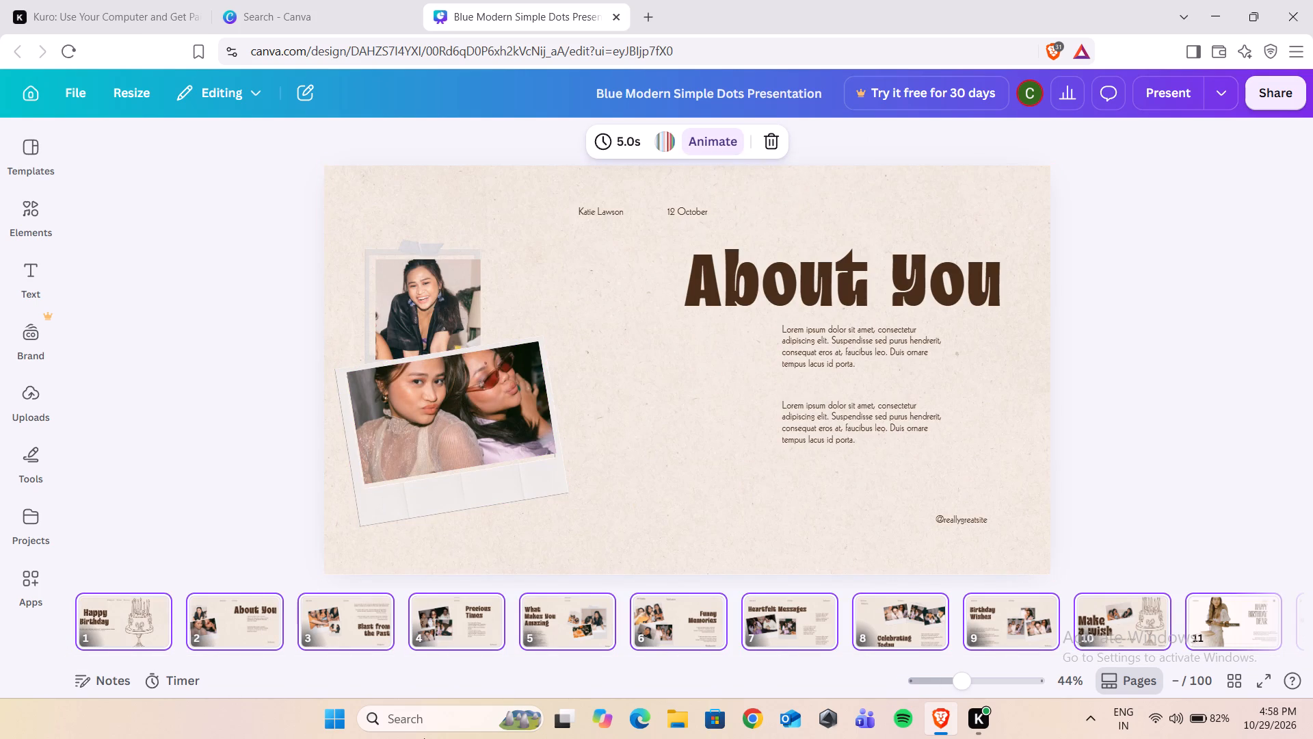
key(Delete)
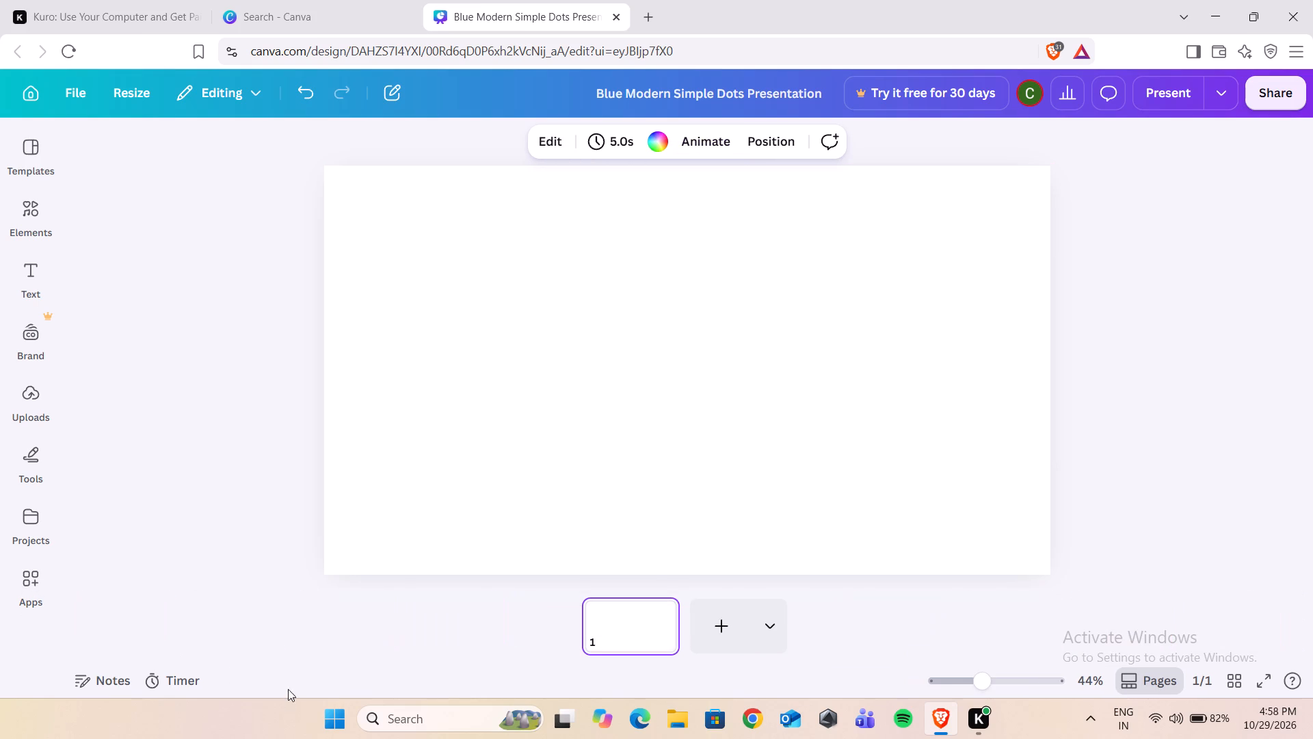
Add blank pages until the presentation has 10 pages.
click(705, 629)
click(705, 629)
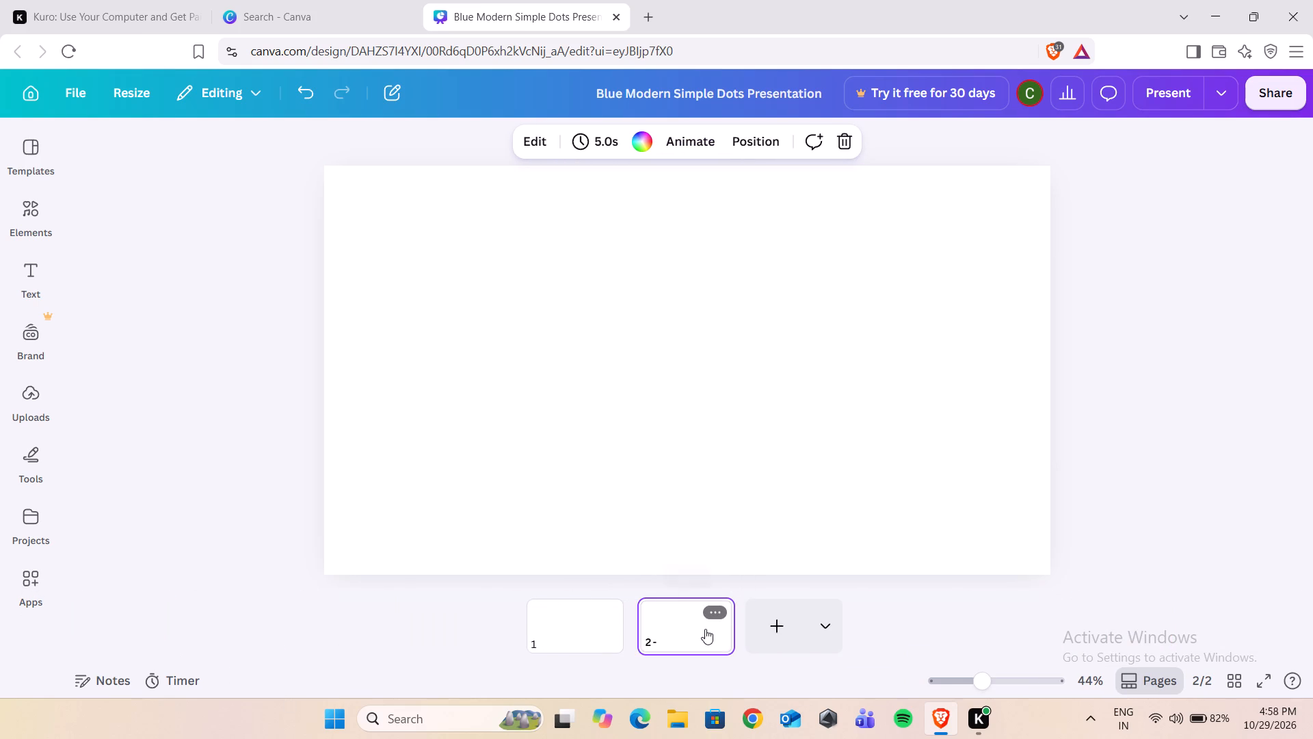
click(769, 623)
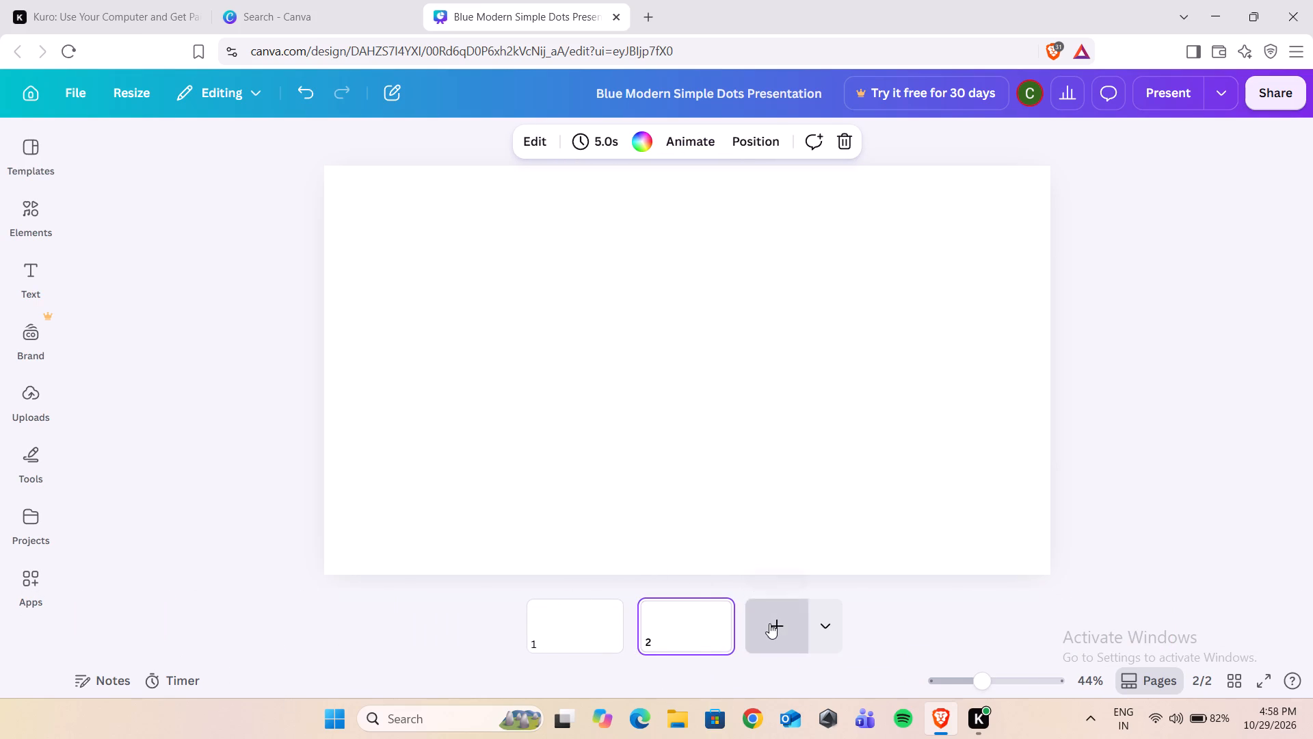
click(853, 631)
click(888, 629)
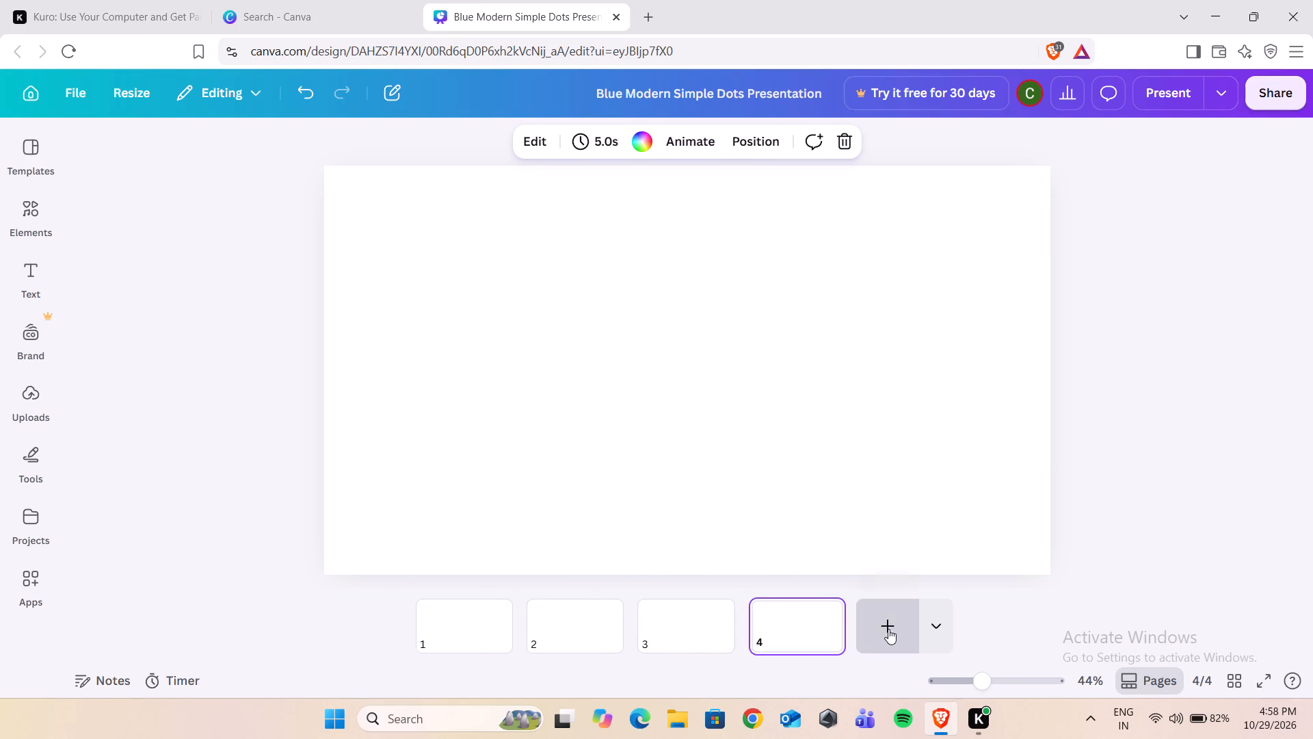
click(957, 626)
click(972, 625)
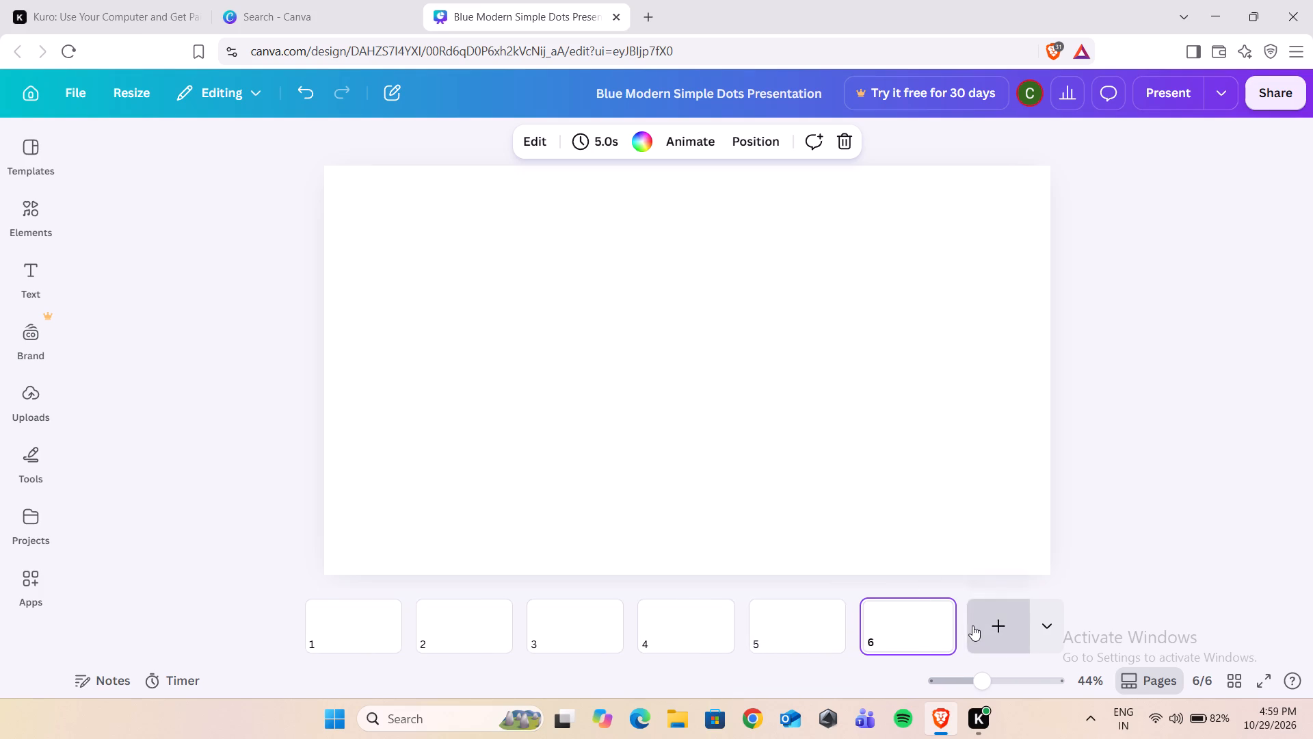
click(1041, 620)
click(1100, 611)
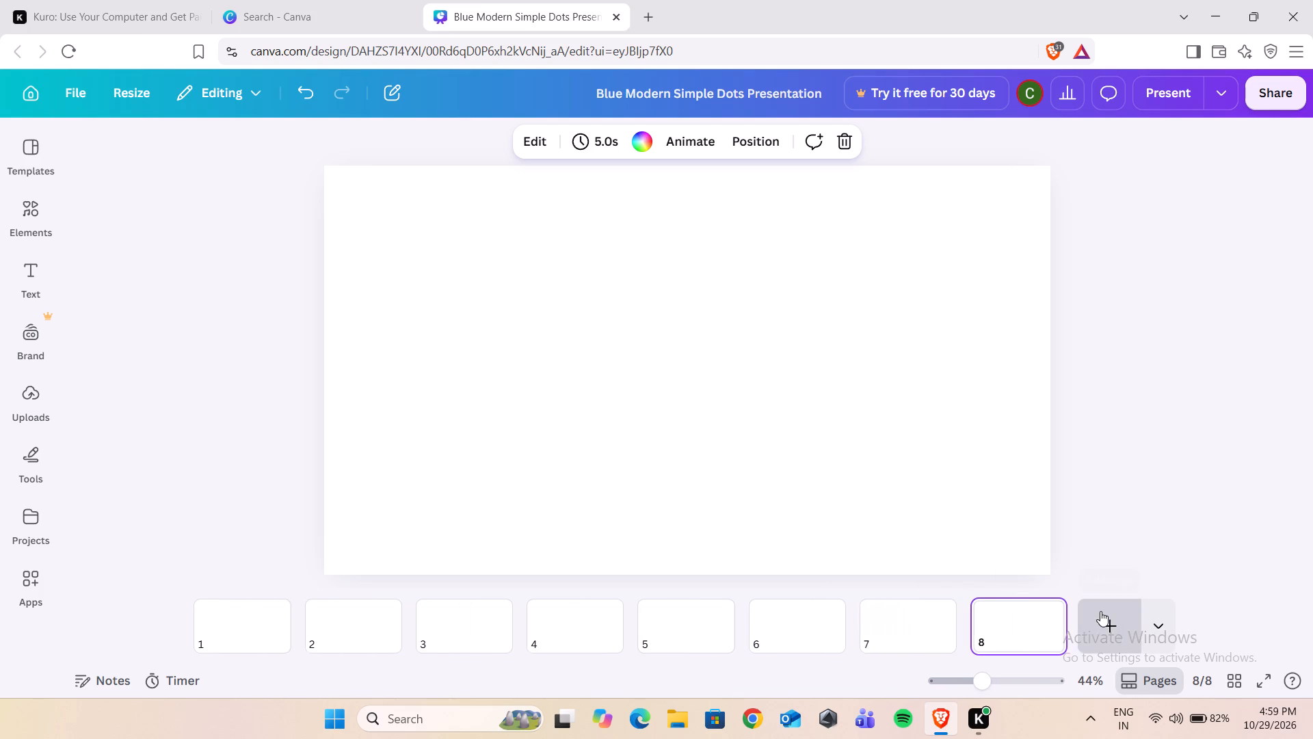
click(1158, 619)
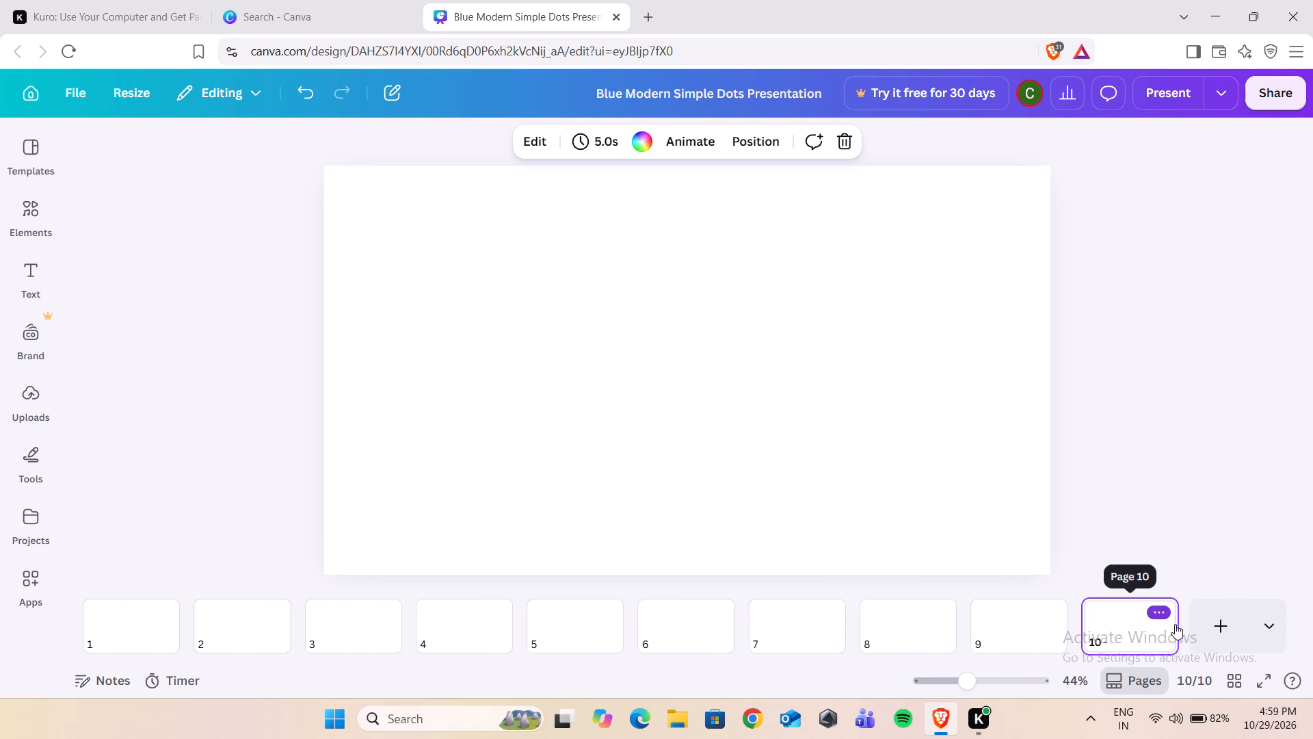
Continue adding blank pages at the end until the presentation has 30 pages.
click(1223, 621)
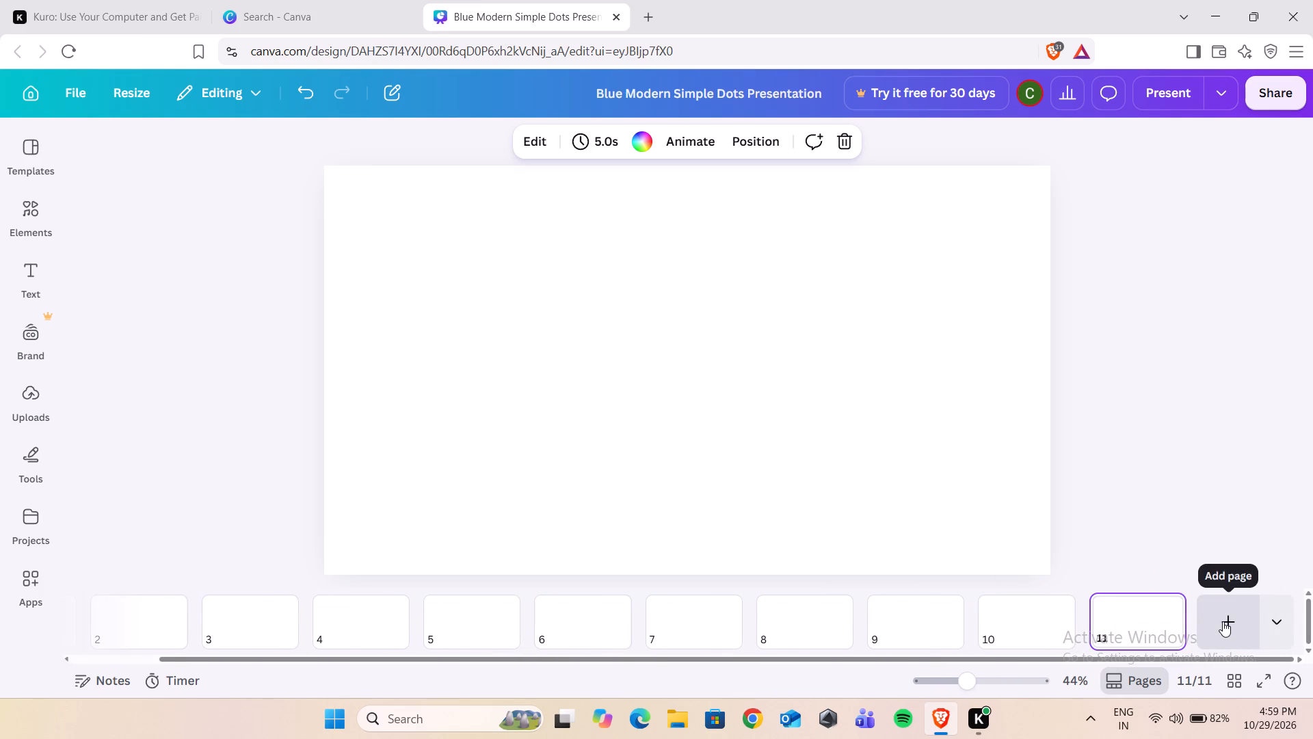
double_click(1223, 621)
double_click(1223, 621)
double_click(1223, 621)
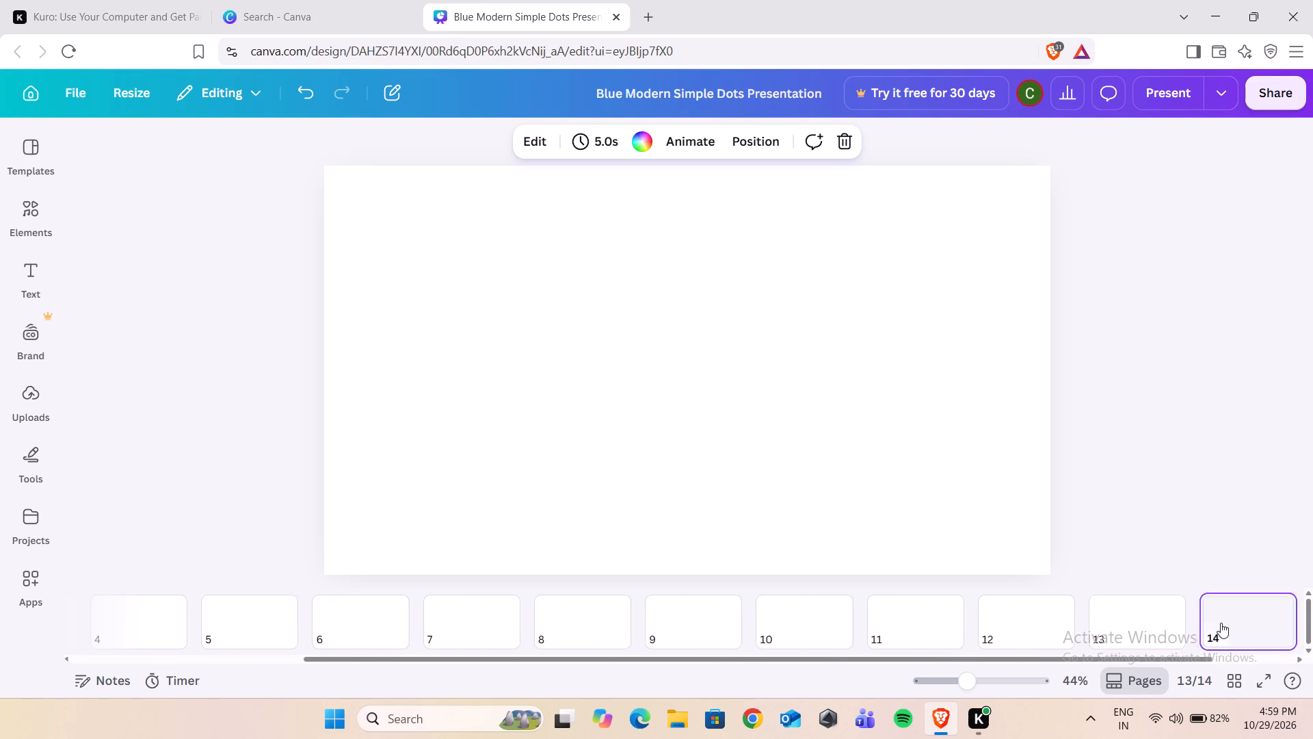
right_click(1221, 622)
click(1221, 622)
double_click(1221, 622)
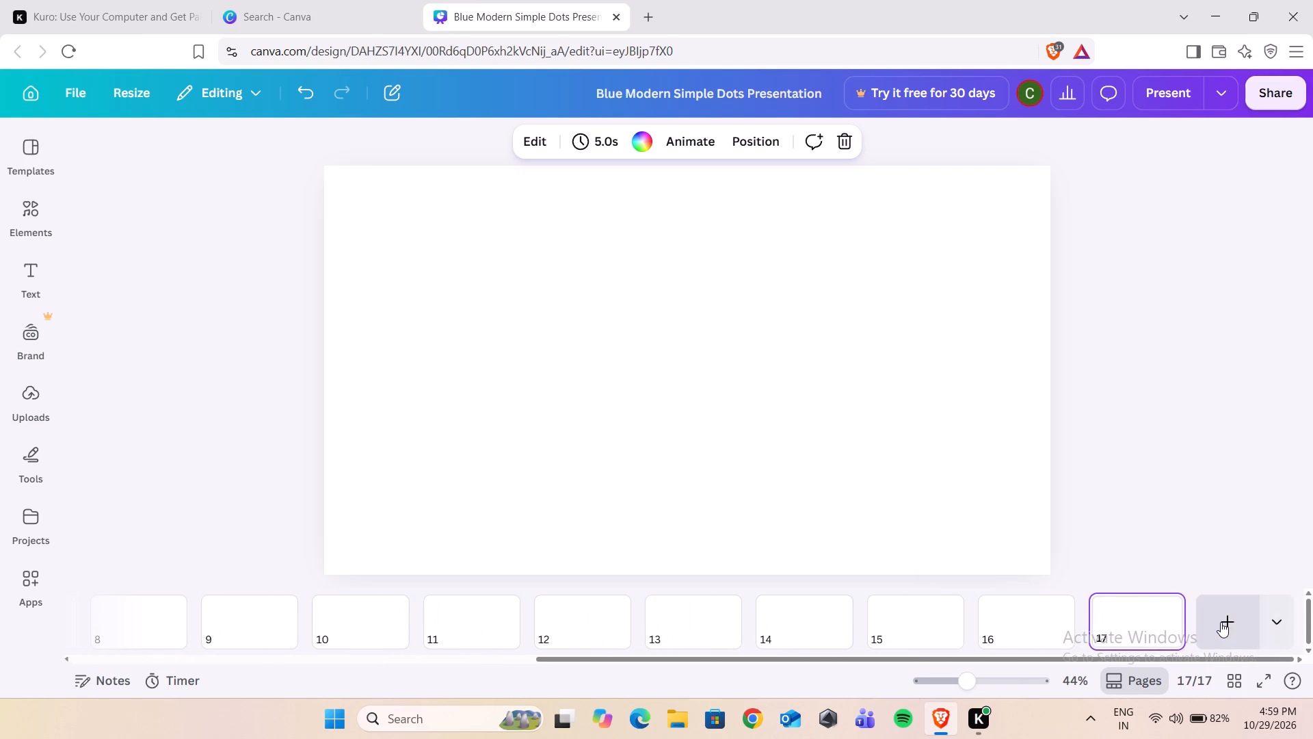
double_click(1221, 622)
right_click(1203, 662)
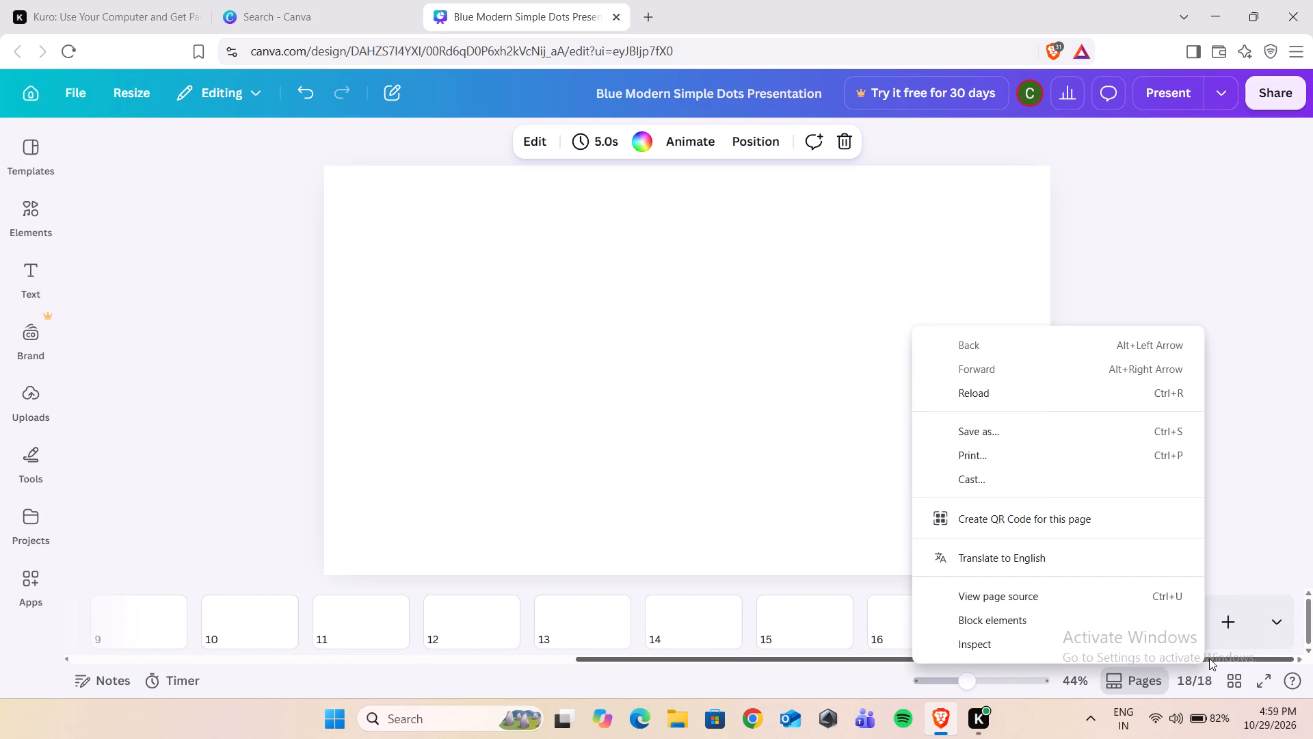
click(1227, 619)
triple_click(1227, 619)
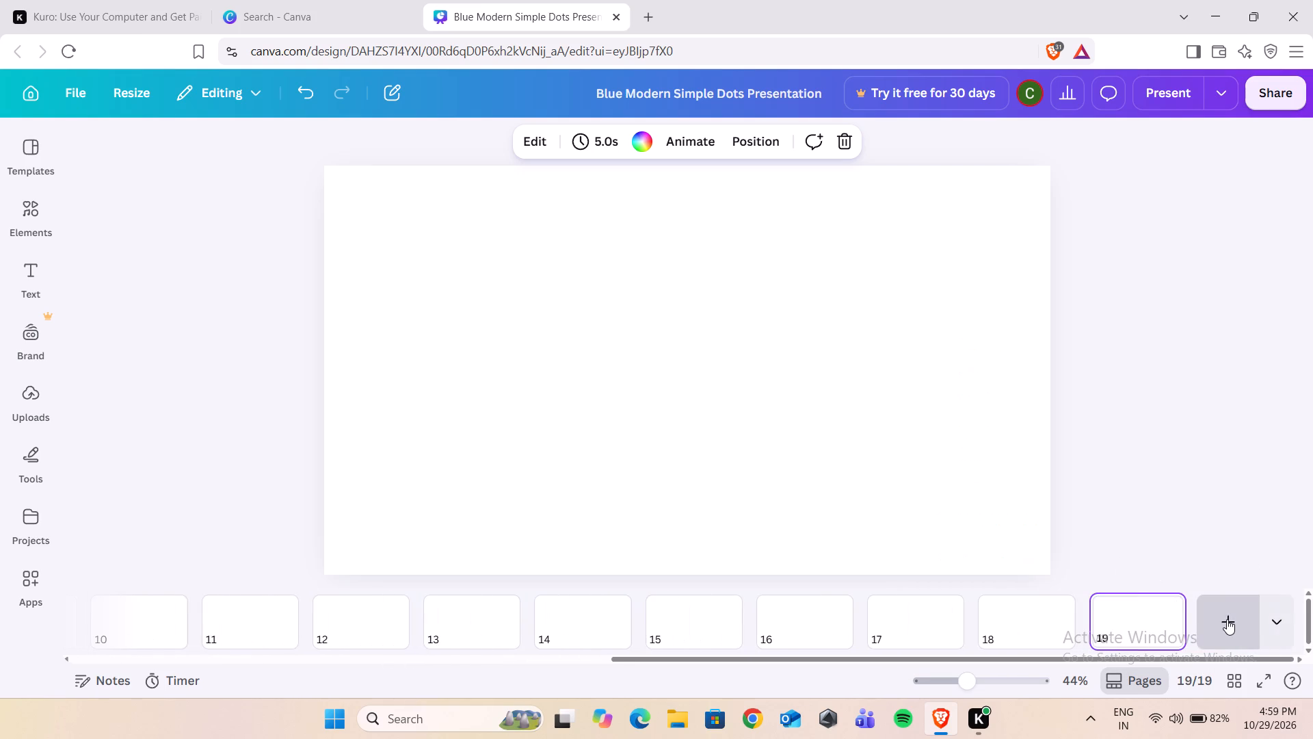
triple_click(1227, 619)
triple_click(1227, 619)
triple_click(1227, 619)
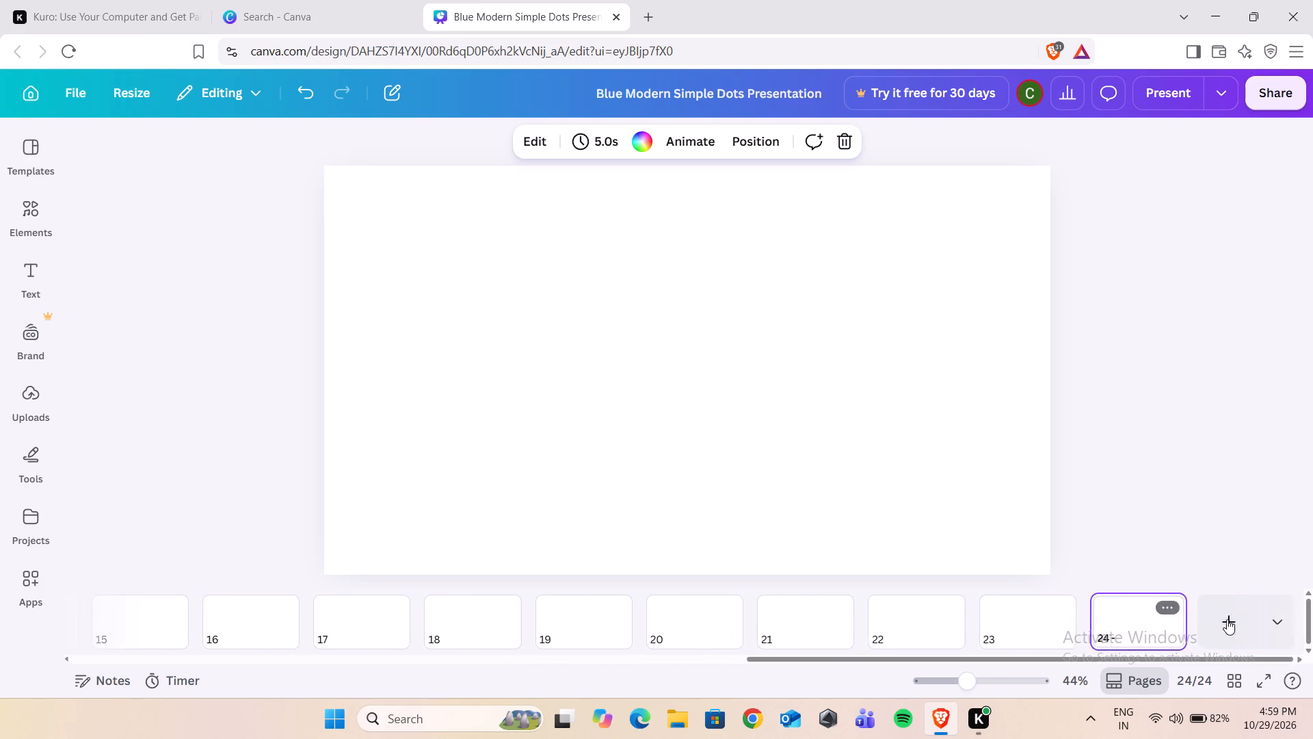
double_click(1227, 619)
click(1227, 619)
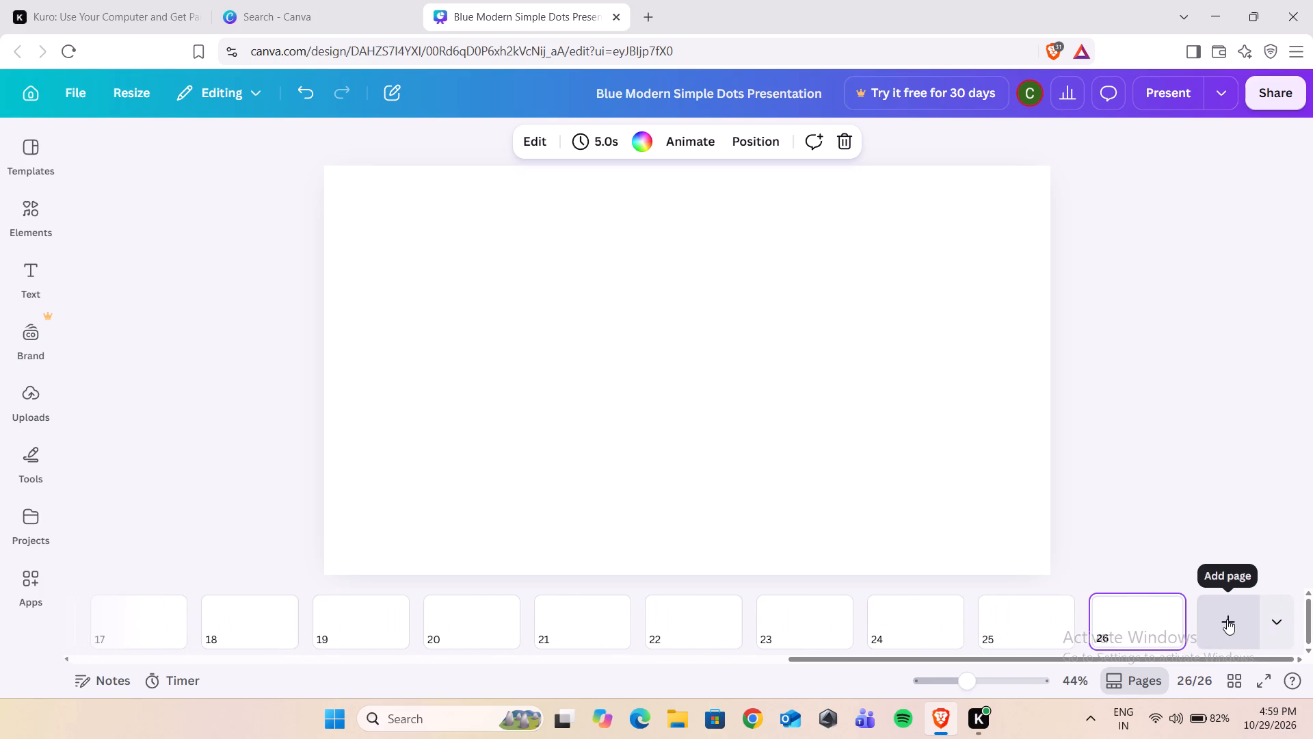
click(1227, 619)
click(1227, 619)
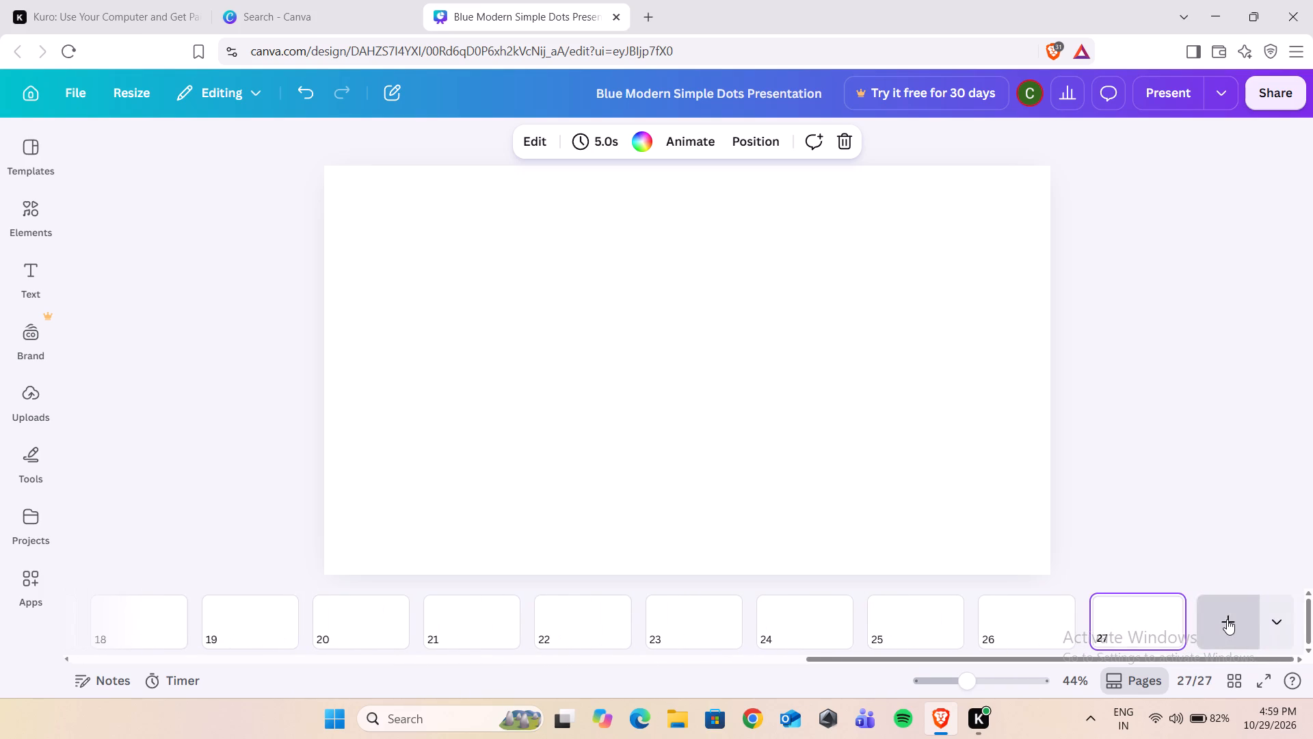
click(1227, 619)
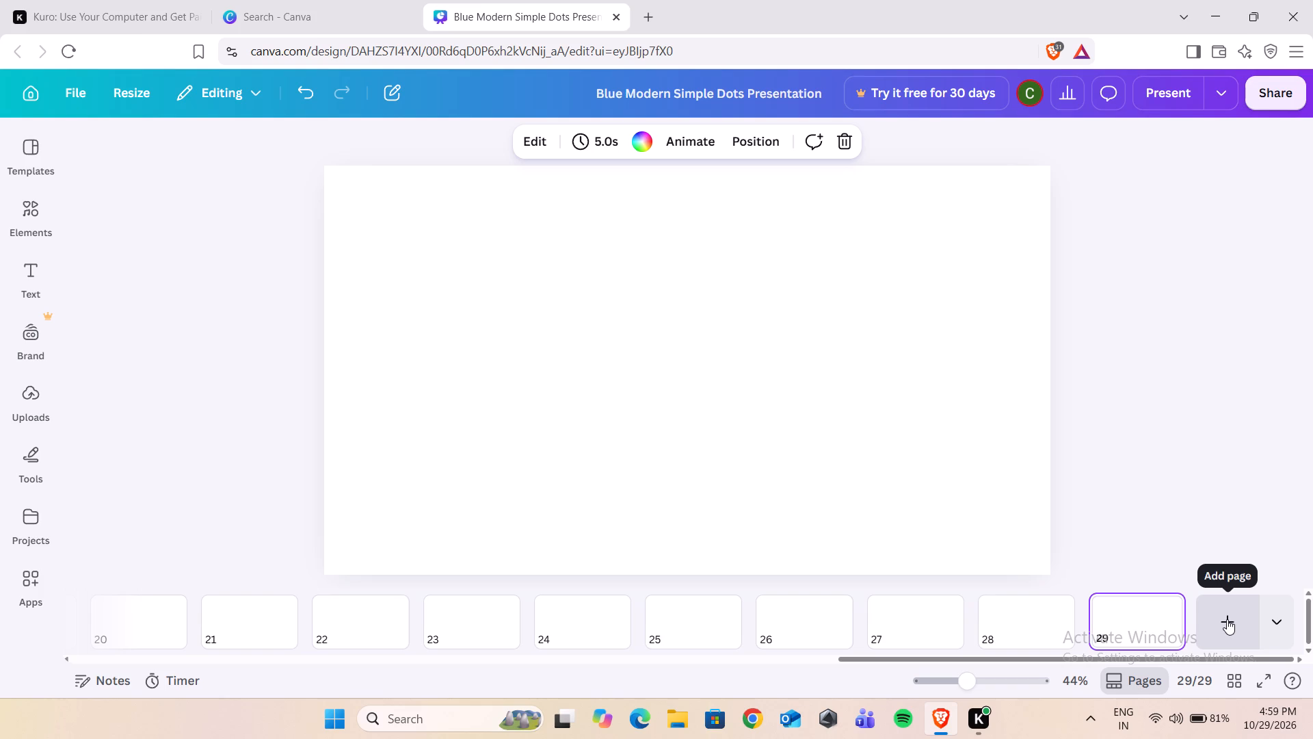
click(1227, 619)
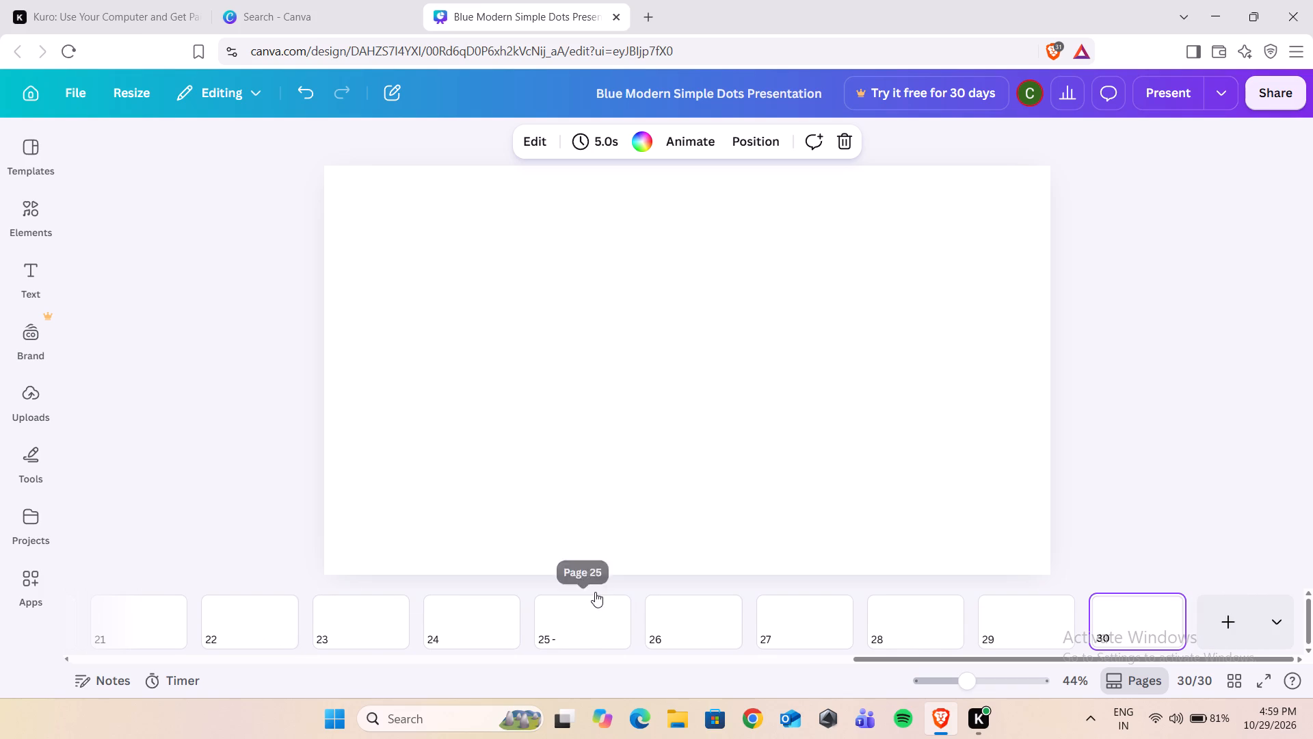
Apply the "Shaping Your Career Path" cover from the Red Yellow and Purple Simple Illustrative Career Path template to page 30.
scroll(343, 590, right, 14)
scroll(343, 590, right, 8)
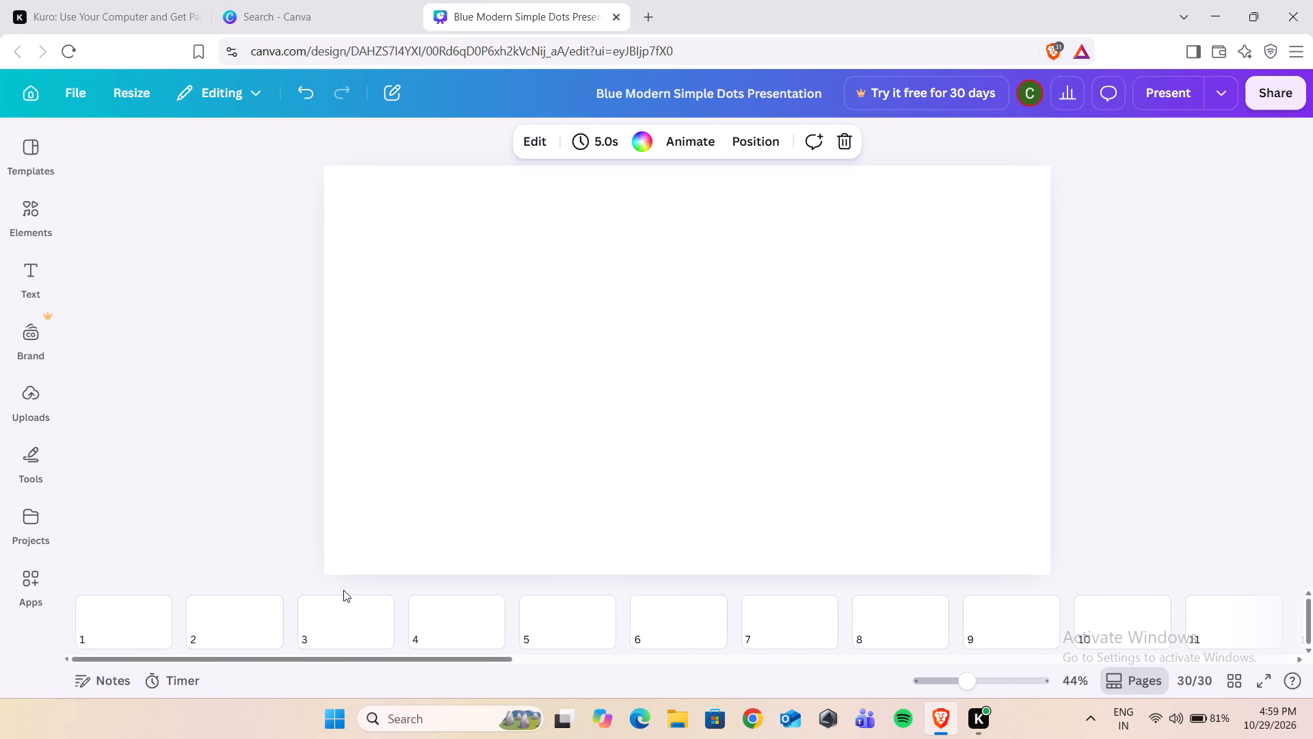
click(38, 159)
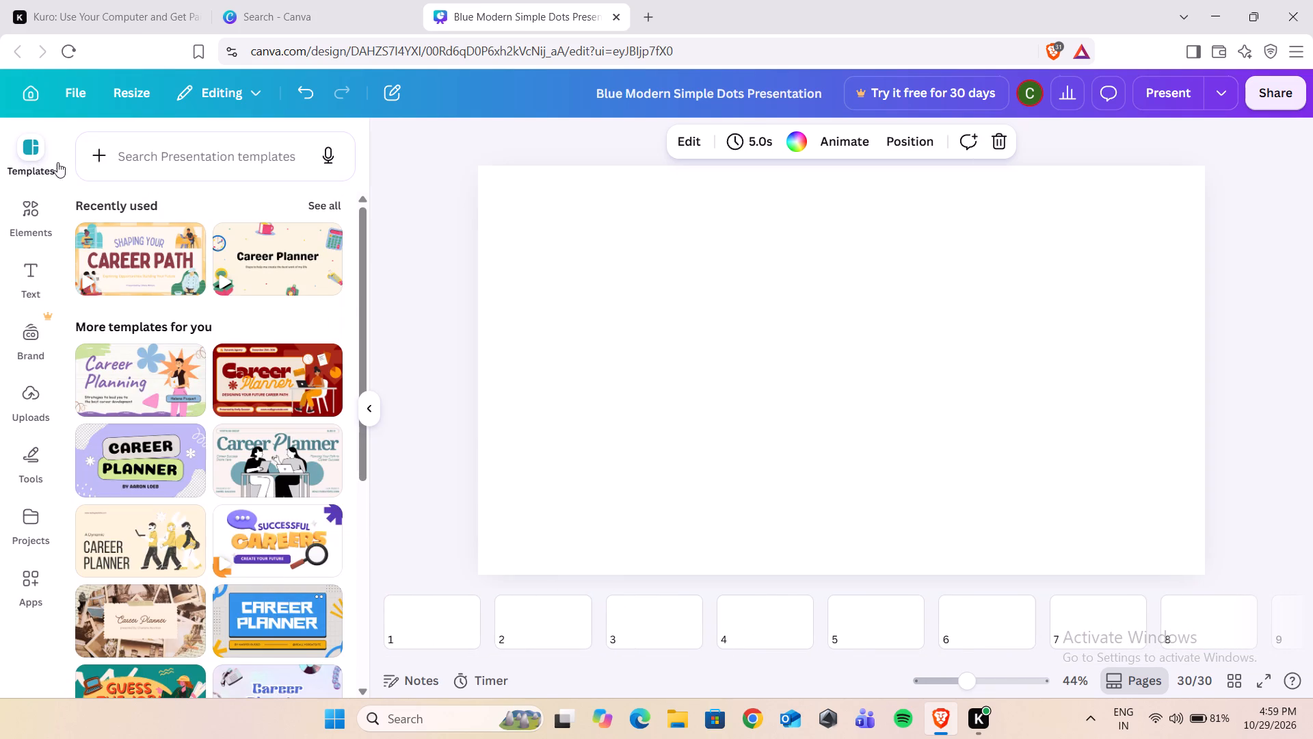
click(137, 259)
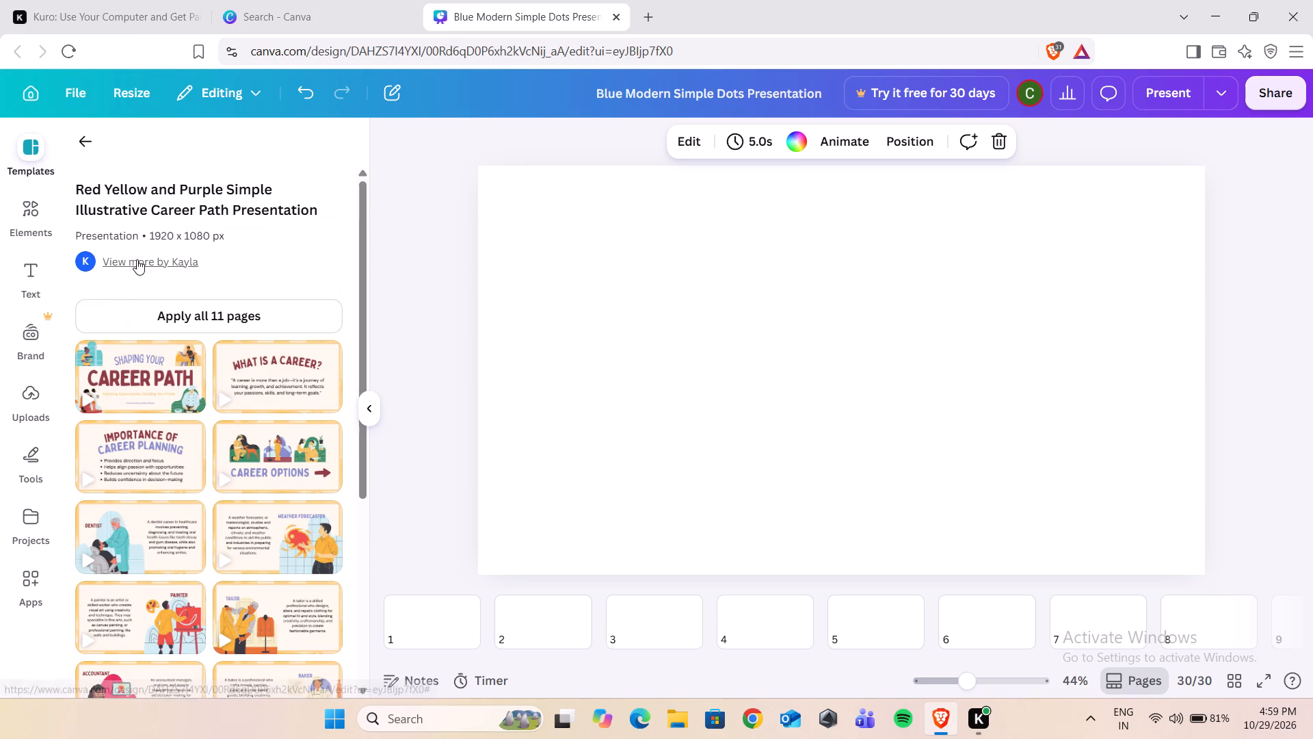
click(145, 367)
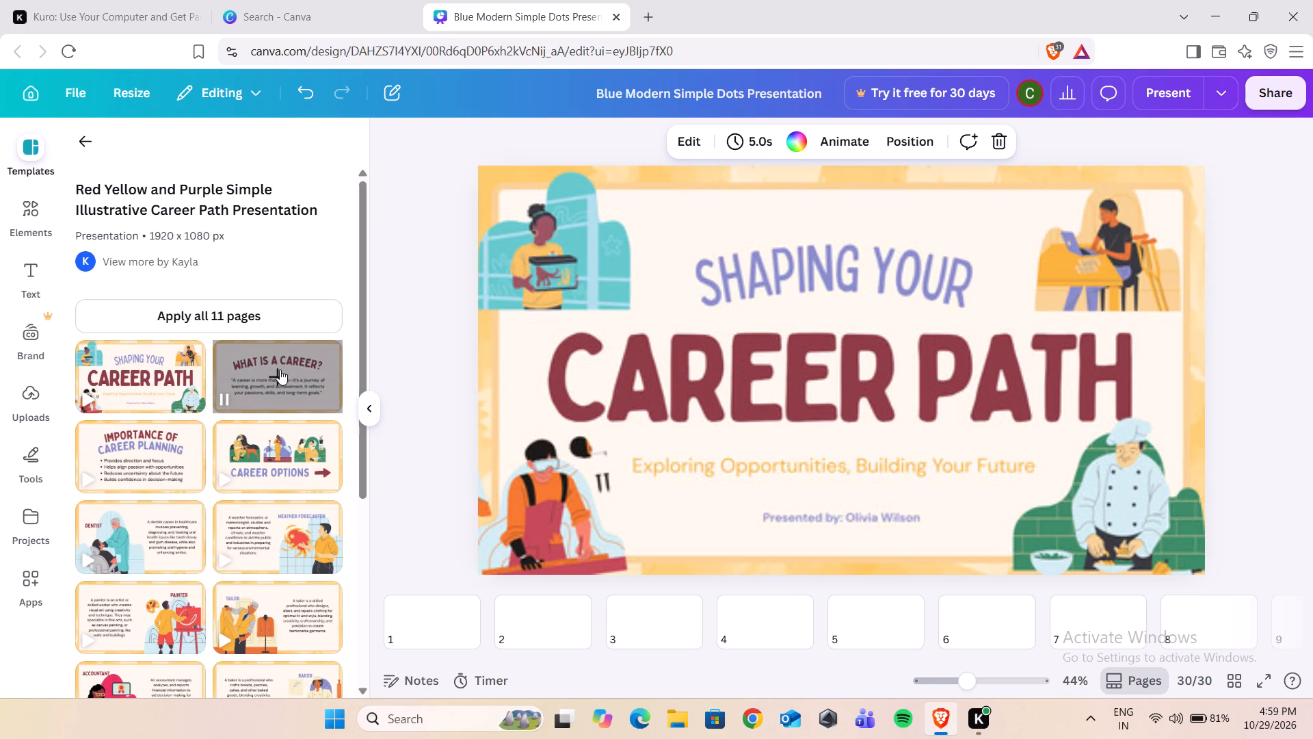
key(Right)
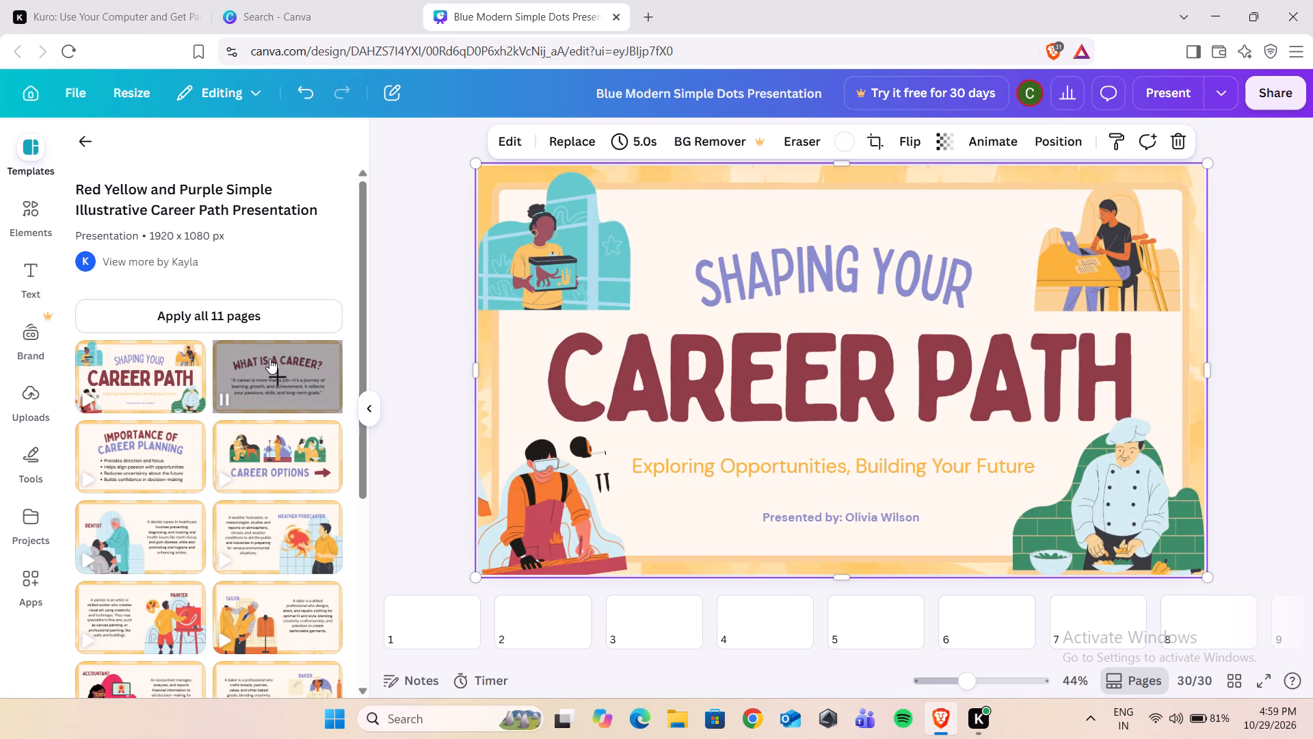
Delete page 30 with the "Shaping Your Career Path" cover and add a blank page at the end in its place.
click(451, 623)
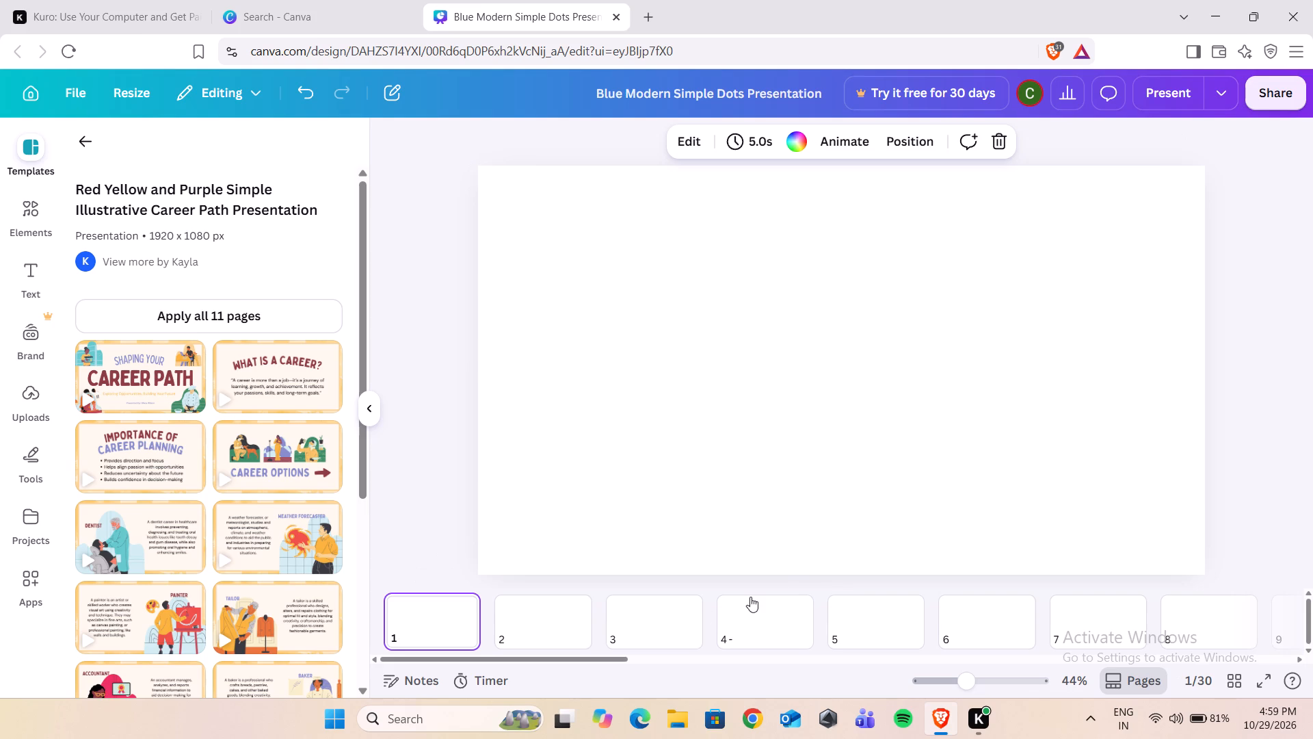
scroll(768, 610, left, 17)
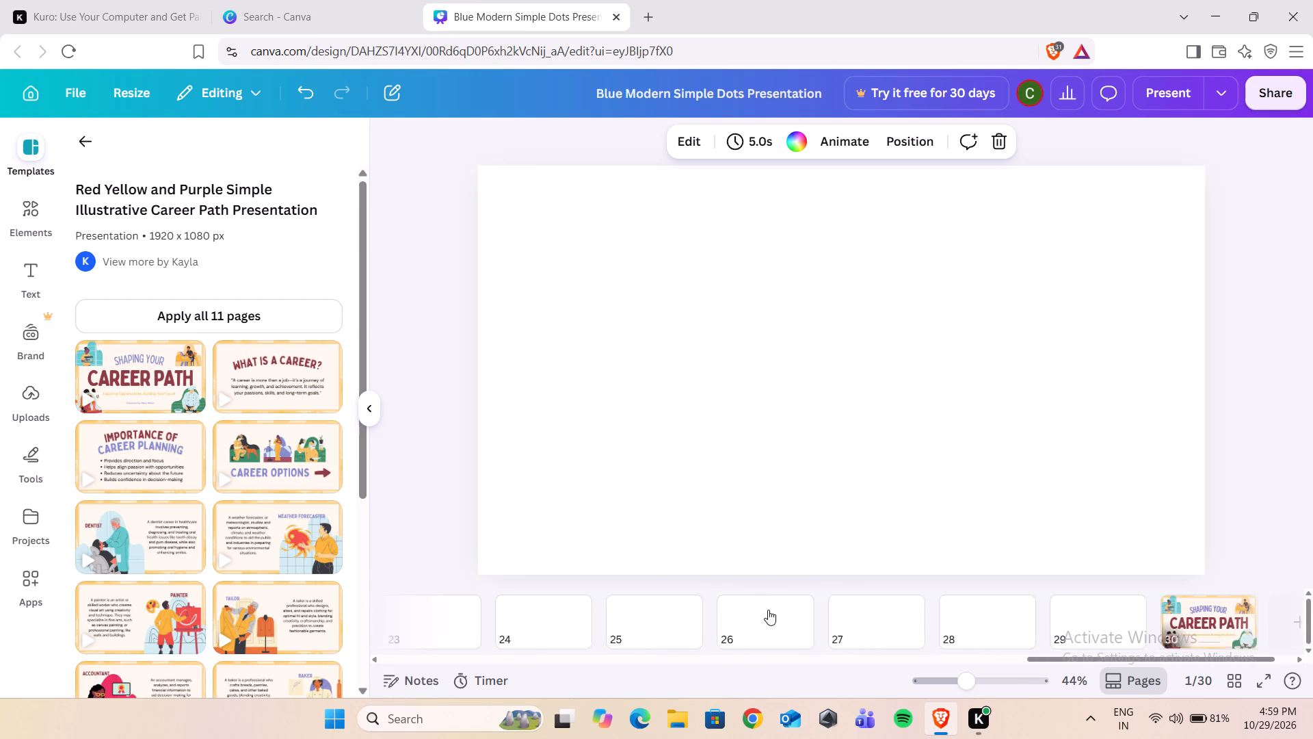
scroll(768, 610, left, 4)
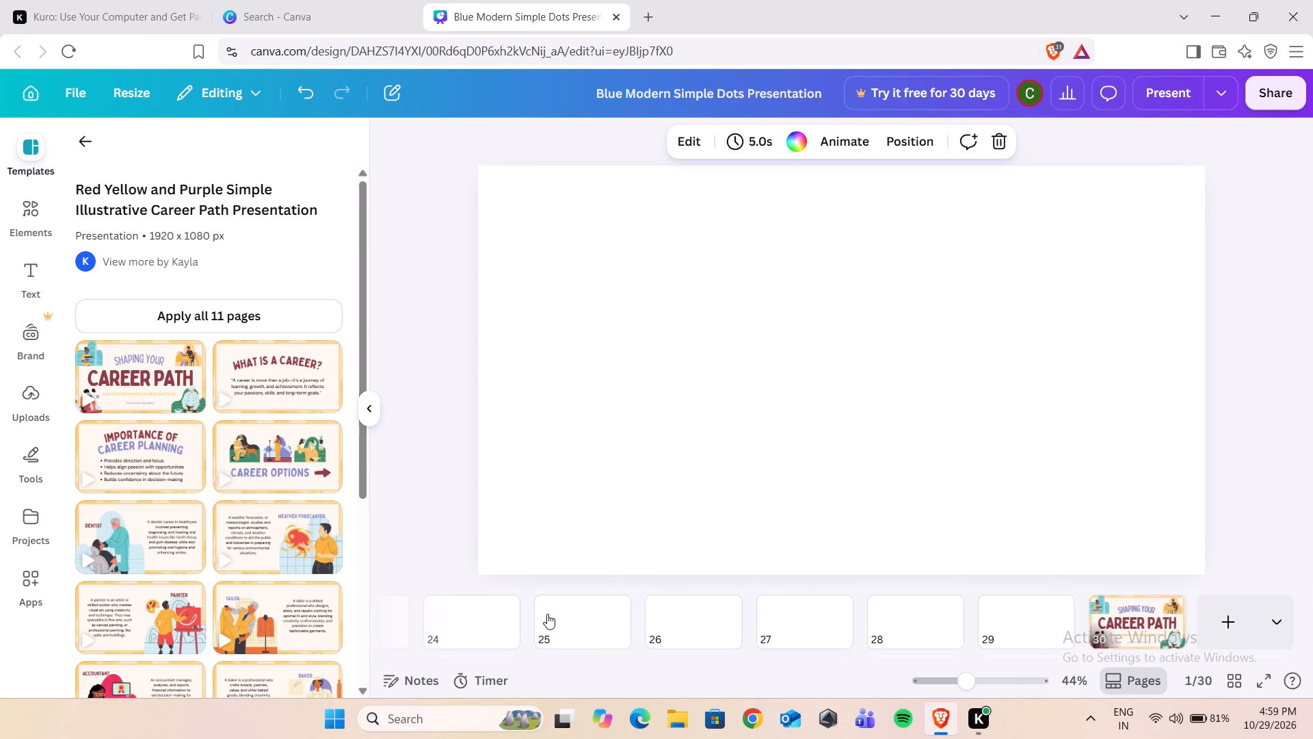
click(1153, 604)
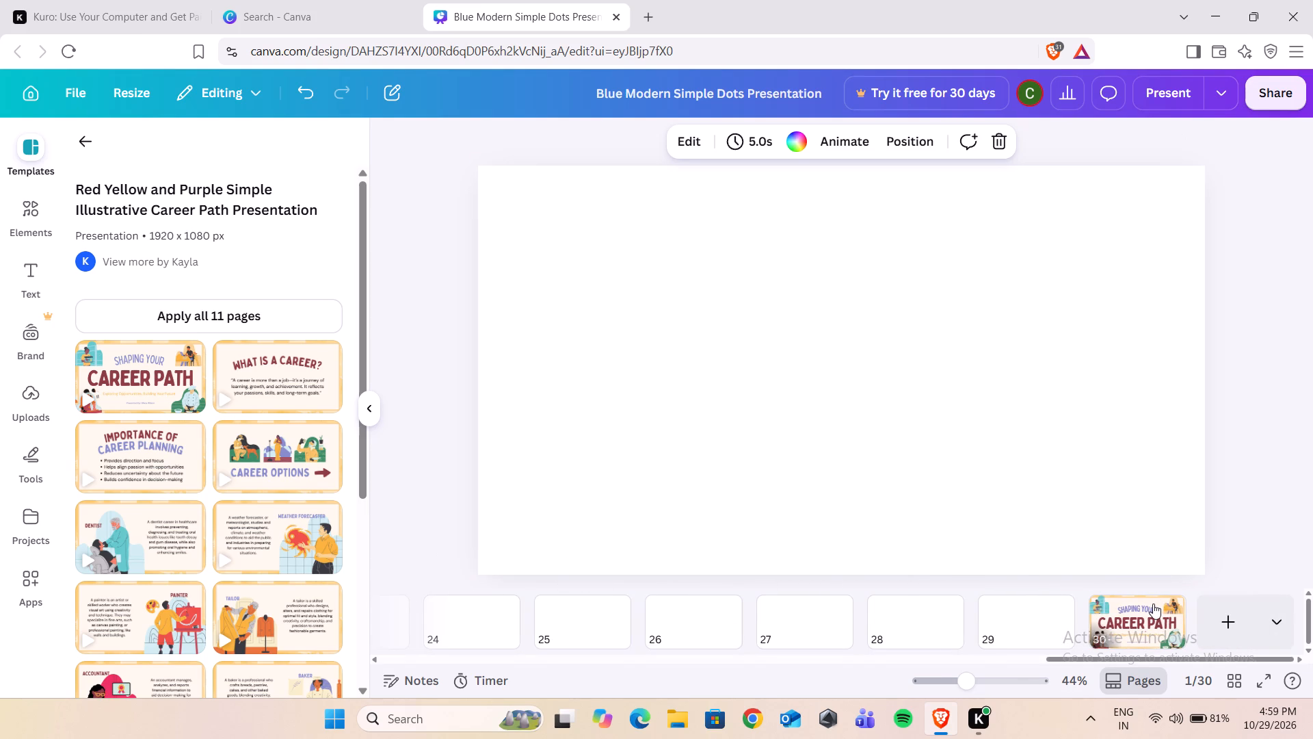
right_click(1153, 604)
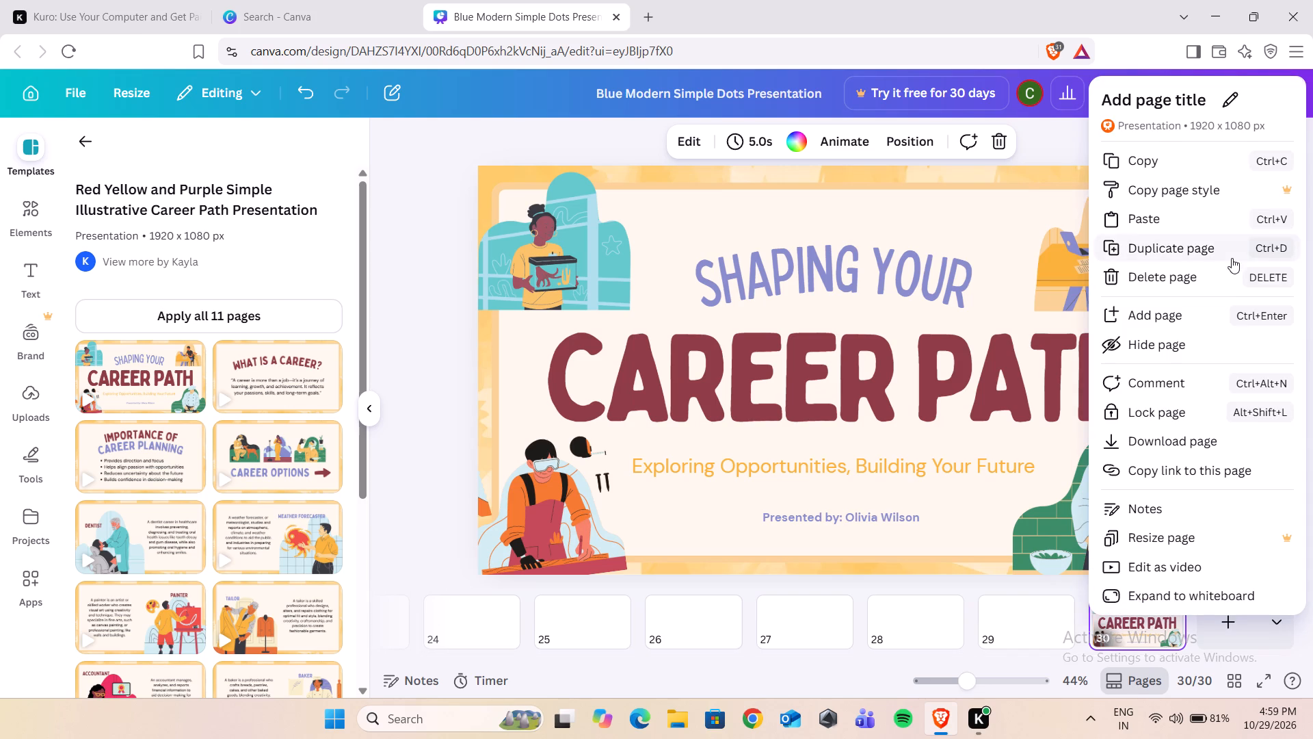
click(1186, 280)
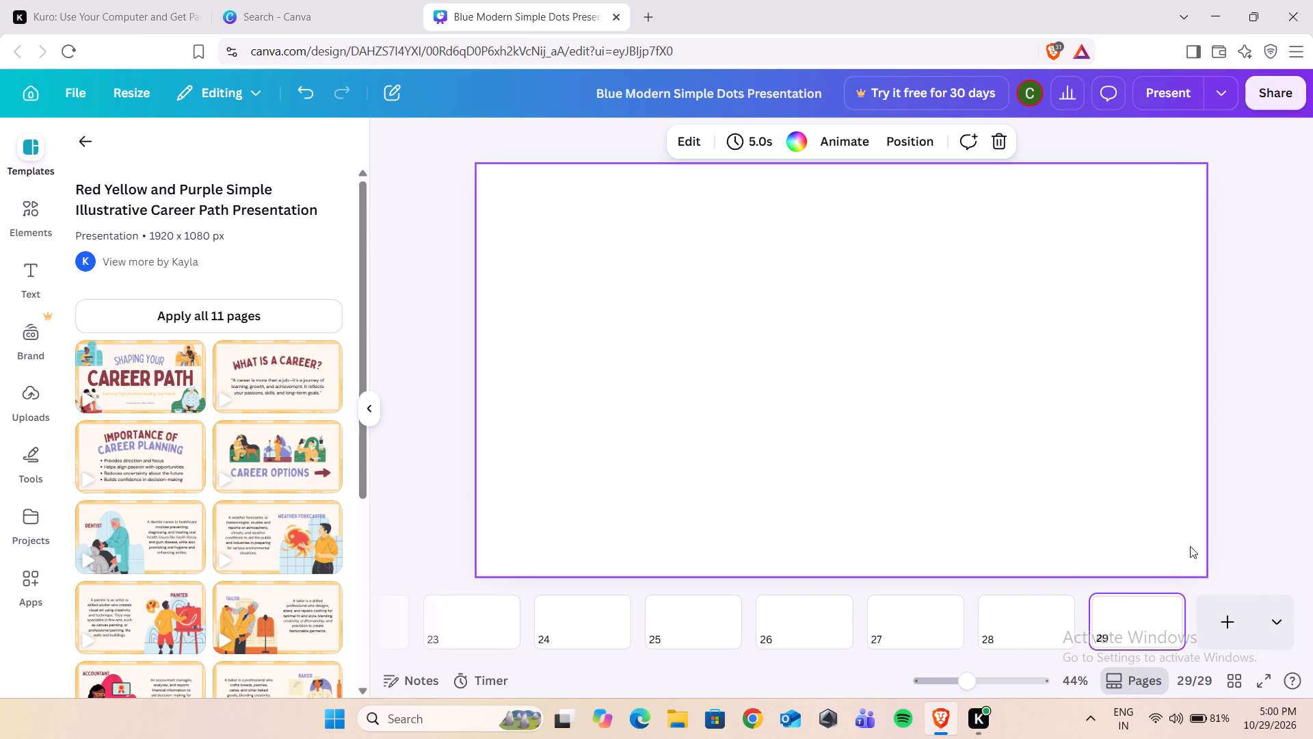
click(1228, 632)
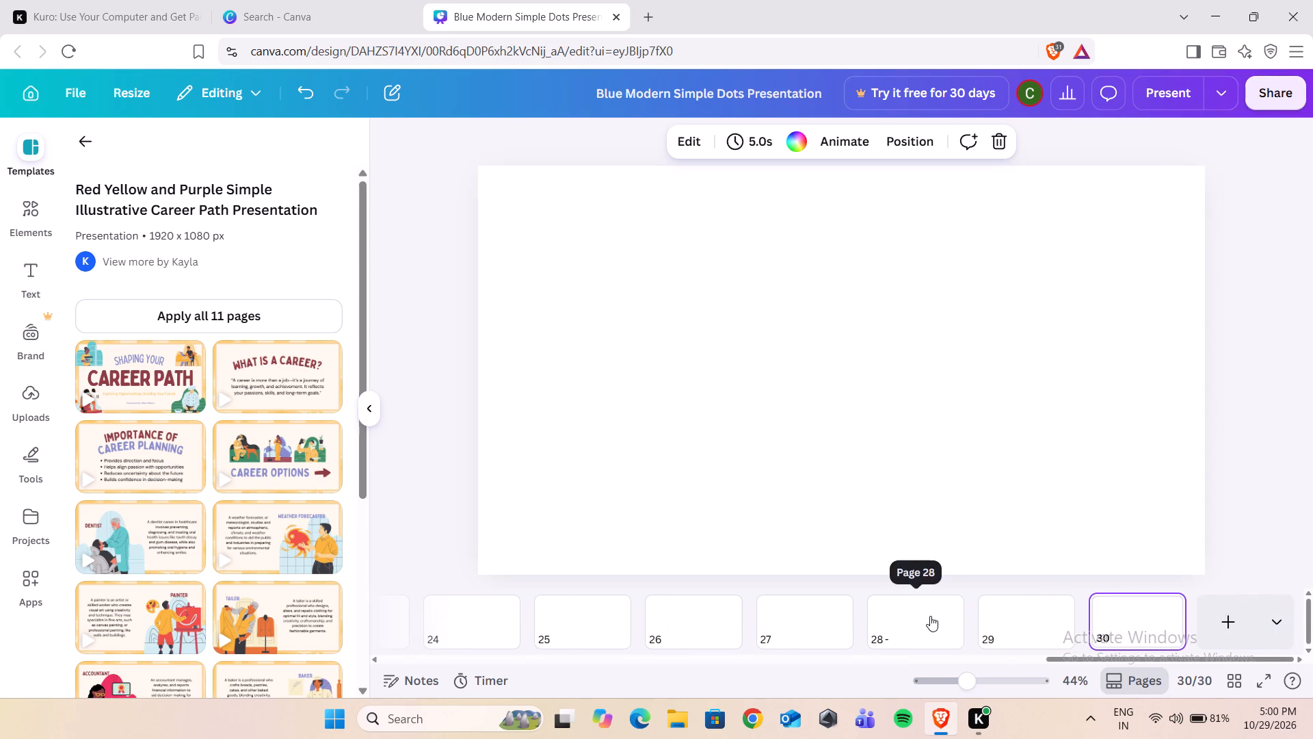
Apply the "Shaping Your Career Path" cover layout to page 1.
scroll(930, 616, right, 16)
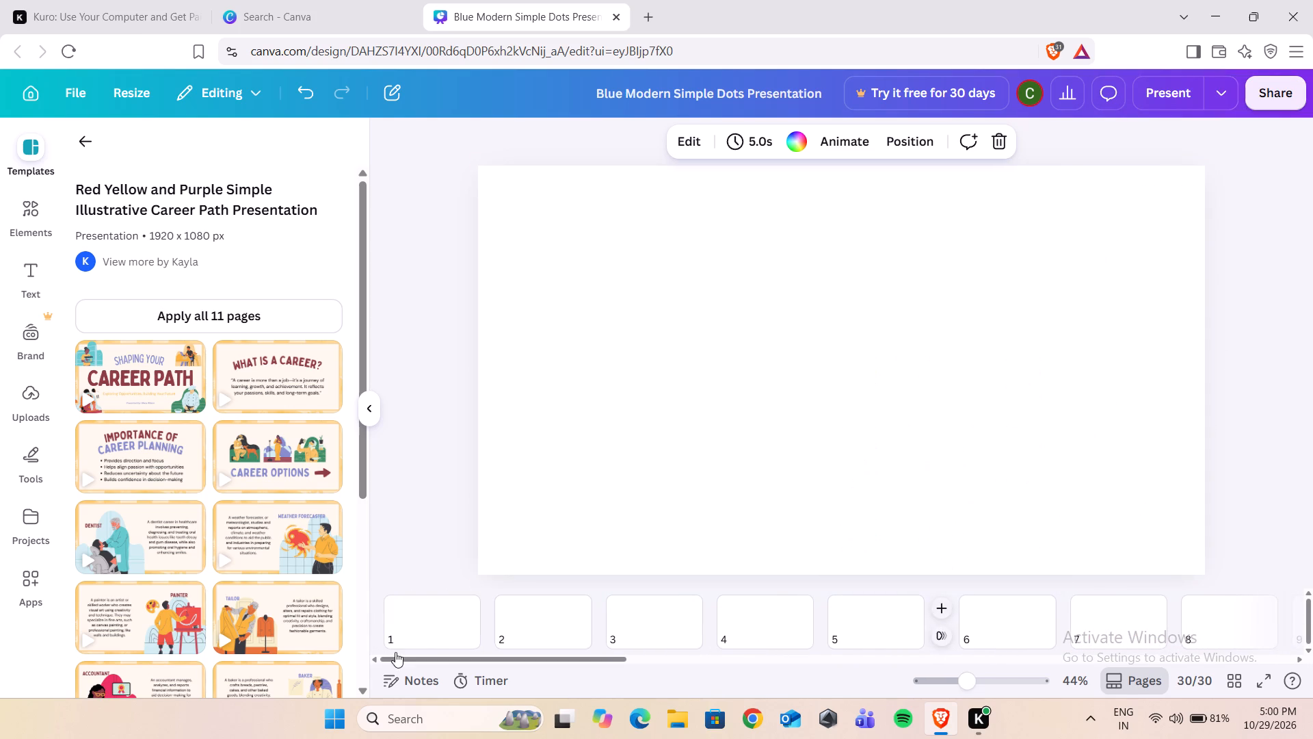
click(432, 625)
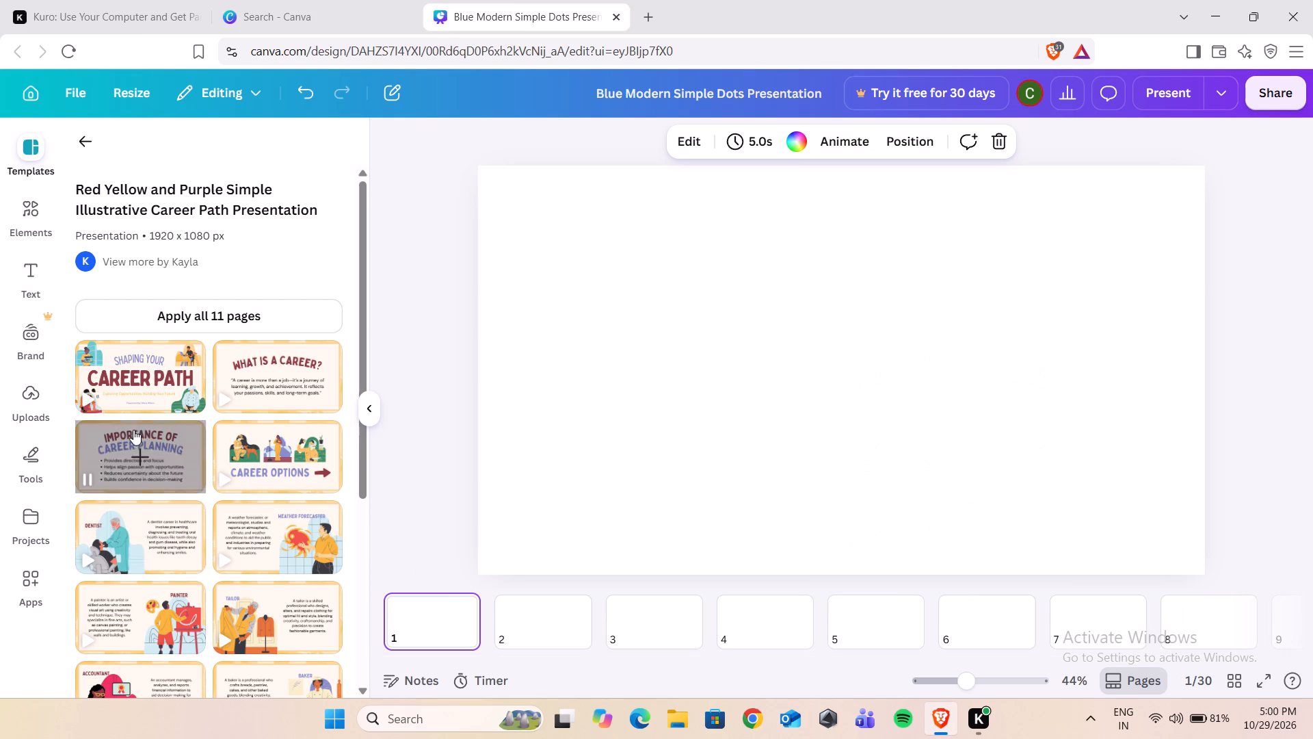
click(181, 364)
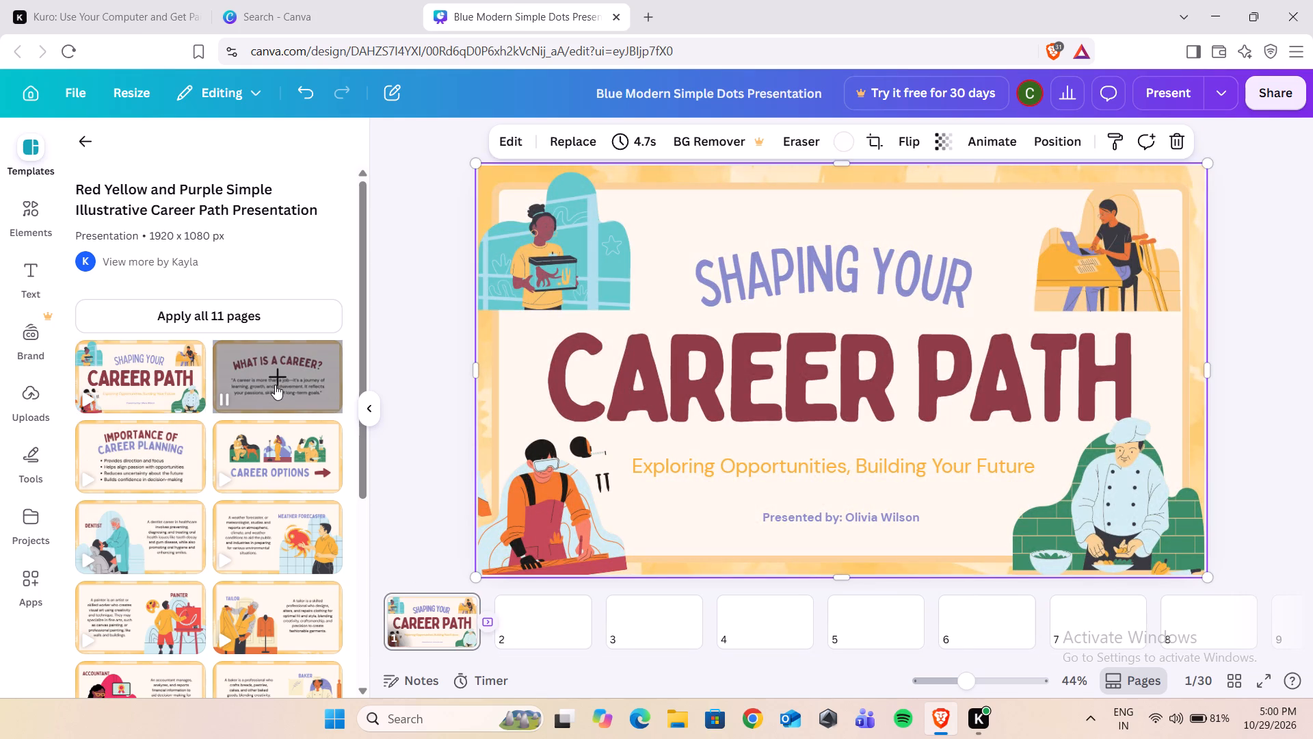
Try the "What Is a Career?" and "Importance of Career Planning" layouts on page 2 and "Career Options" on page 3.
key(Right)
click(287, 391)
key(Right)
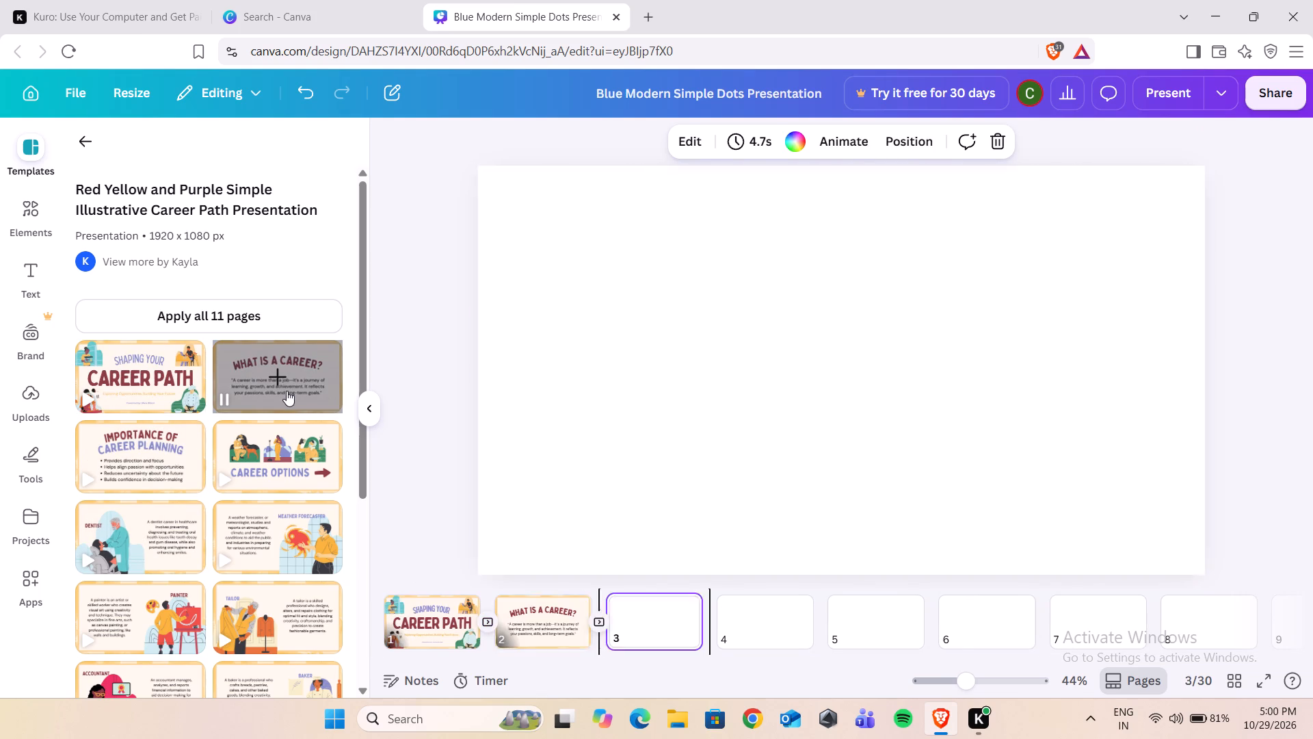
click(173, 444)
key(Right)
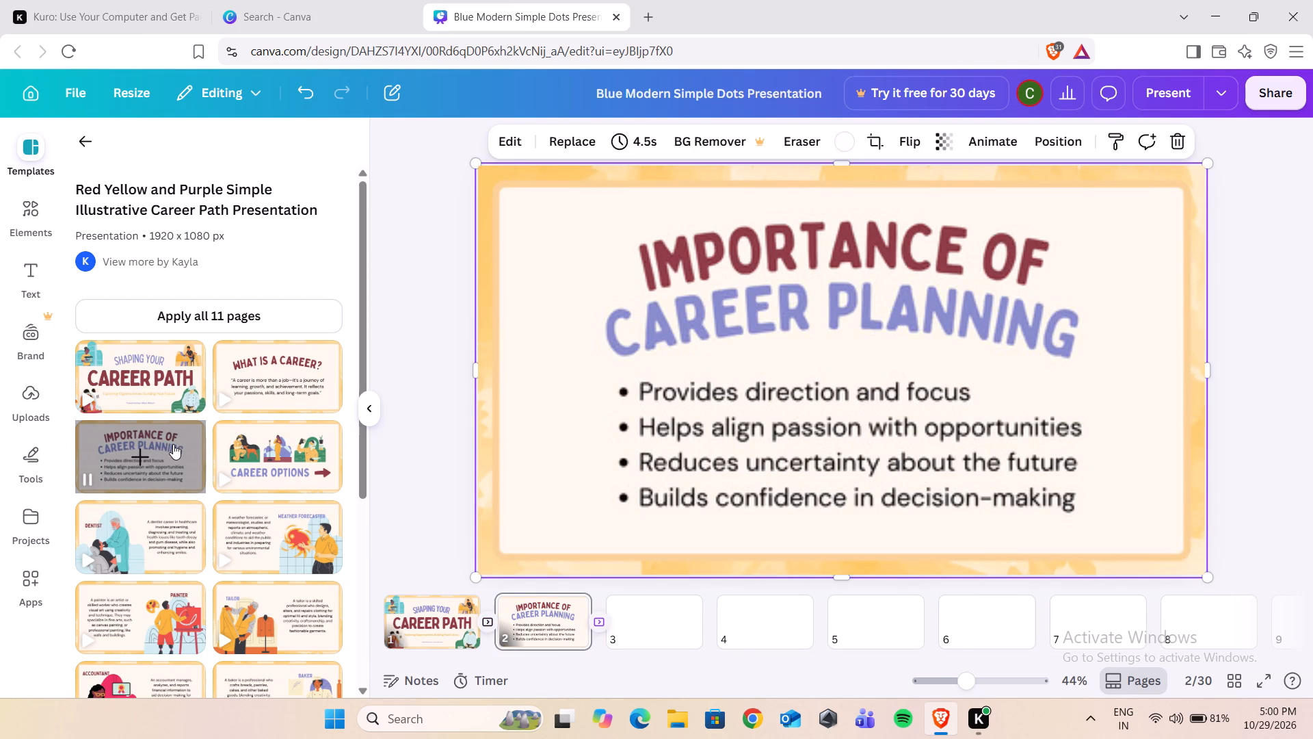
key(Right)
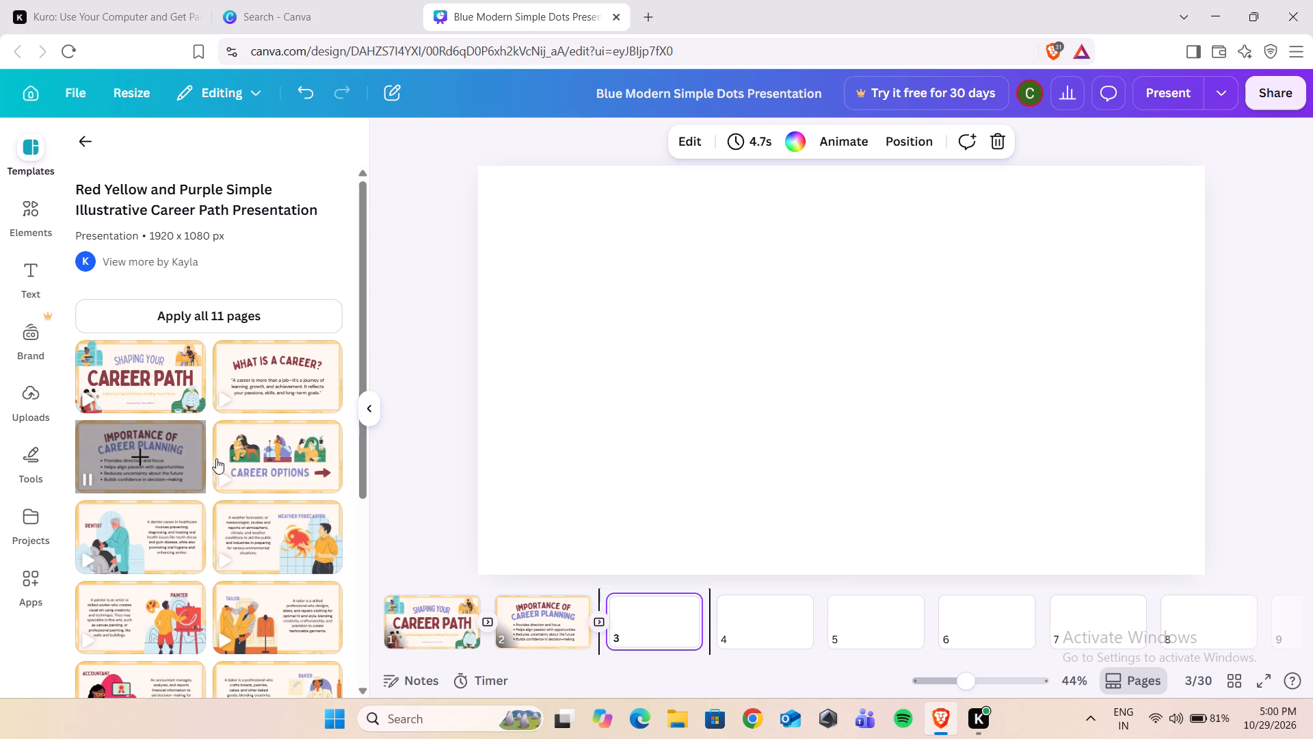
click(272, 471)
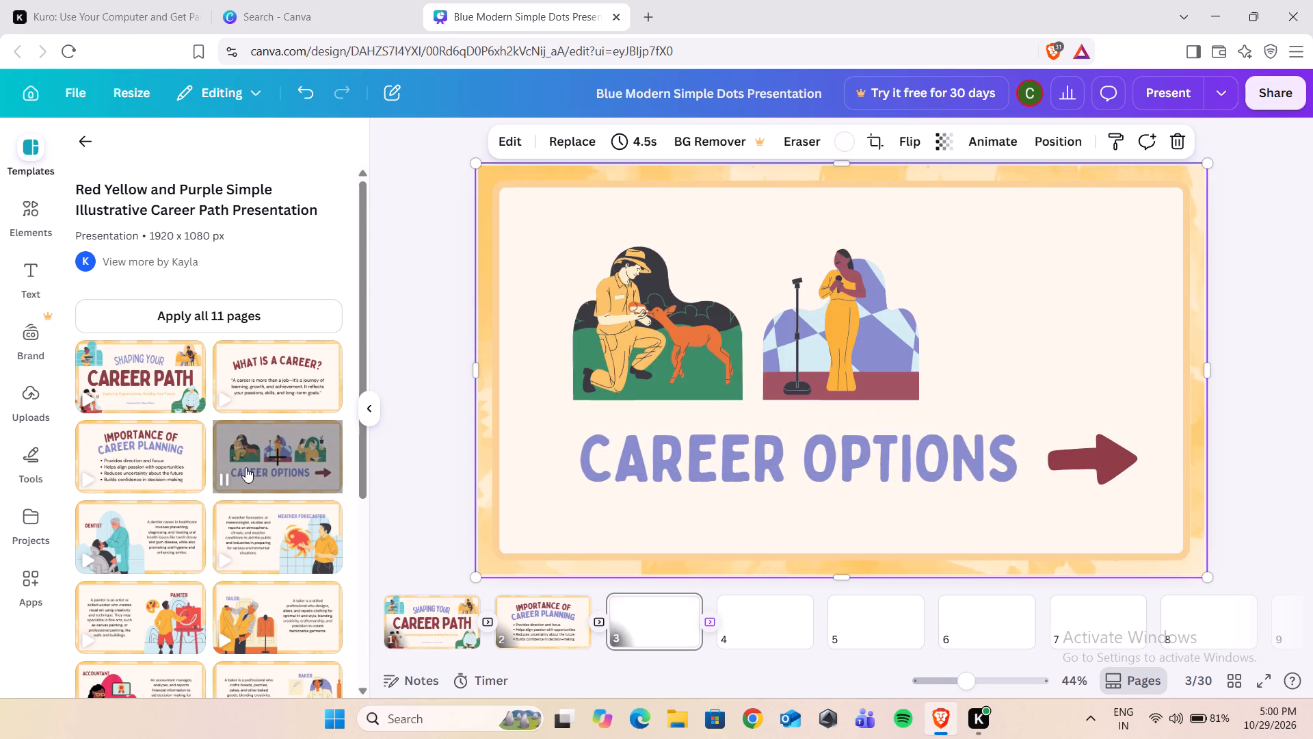
Apply the "Importance of Career Planning" layout to page 3 and the "What Is a Career?" layout to page 2.
click(176, 452)
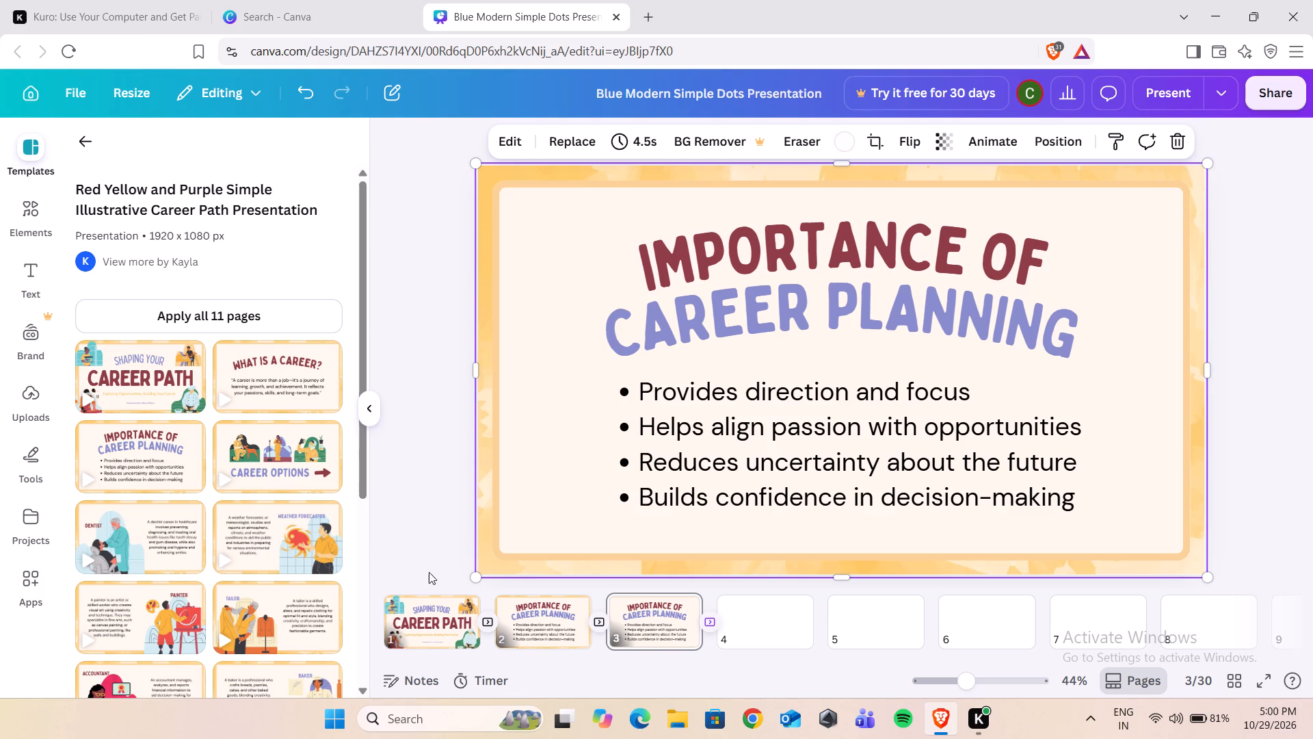
key(Left)
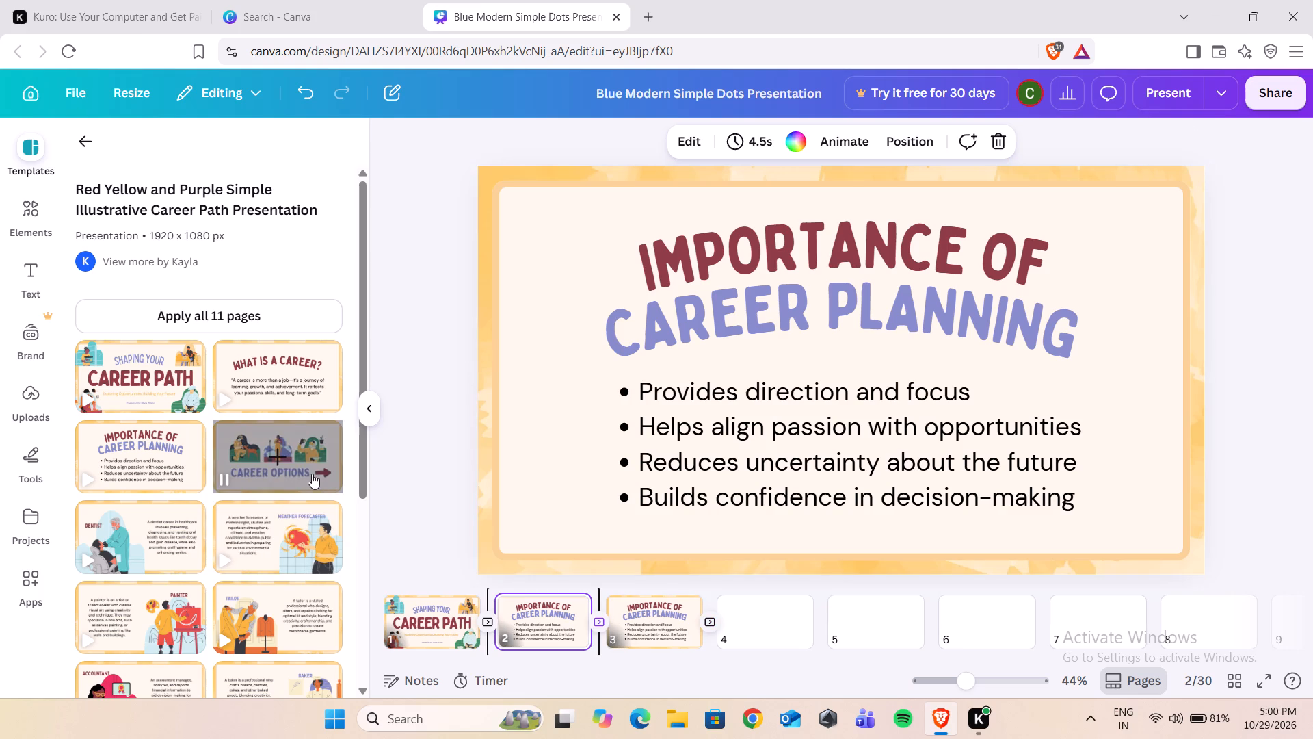
click(254, 373)
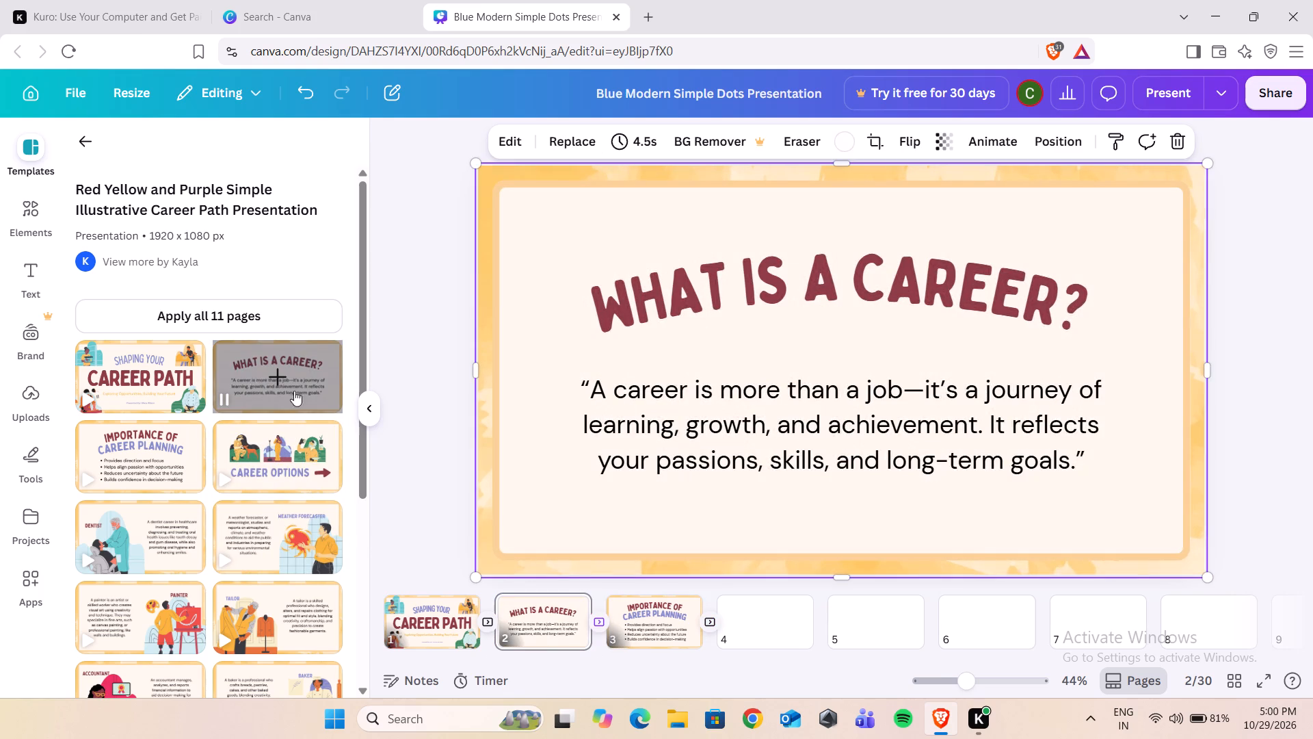
Apply the "Career Options" layout to page 4 and the "Dentist" layout to page 5.
key(Right)
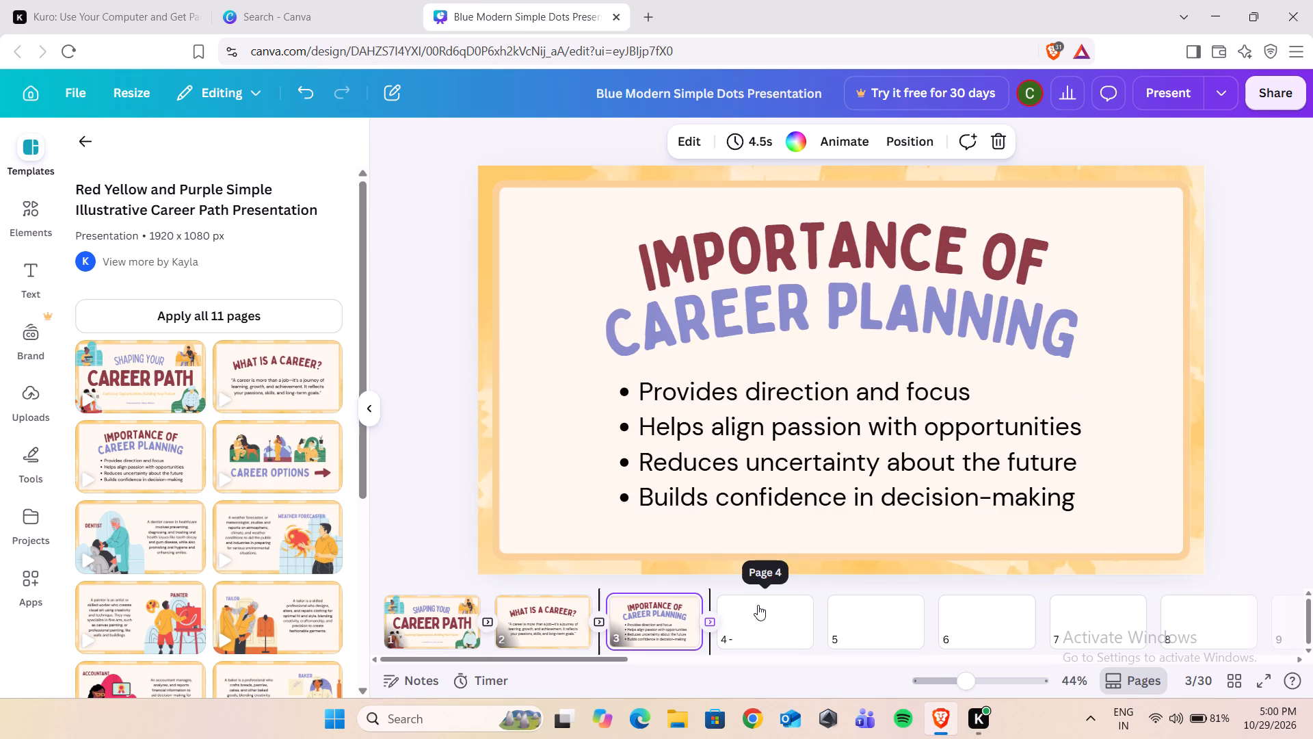
key(Right)
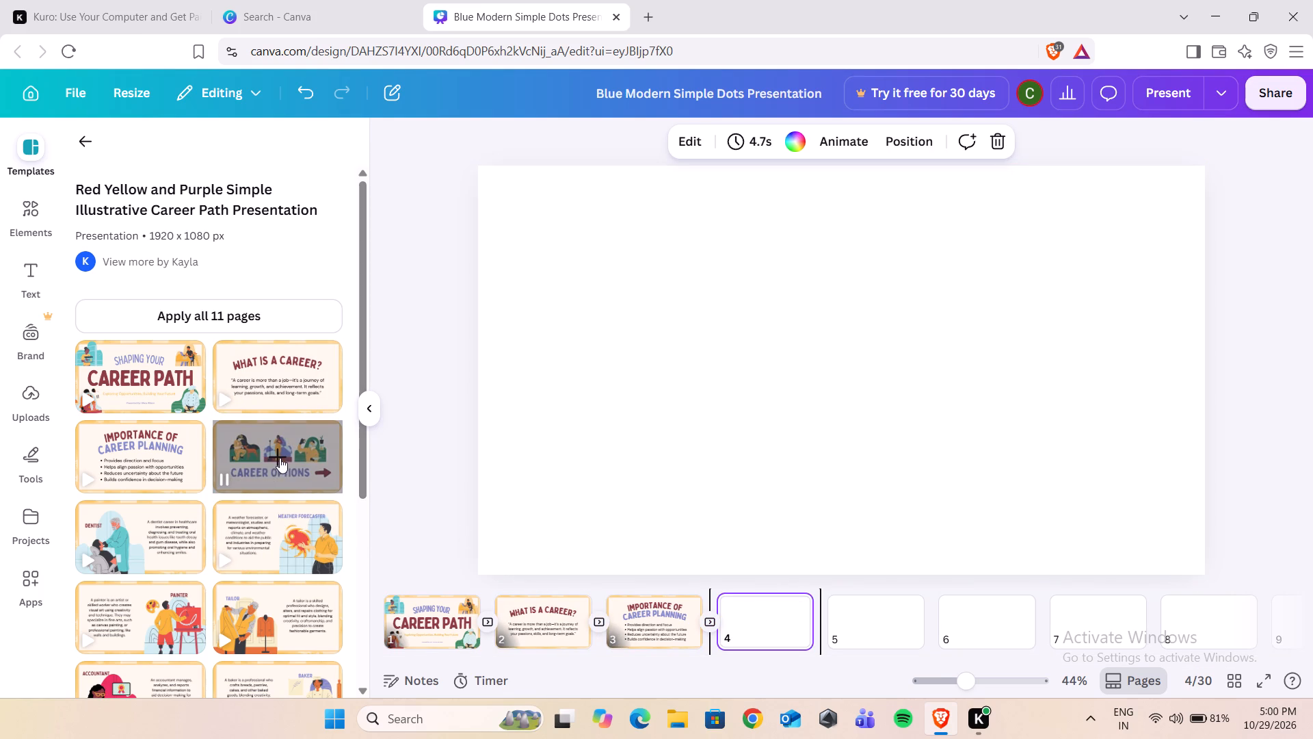
click(278, 456)
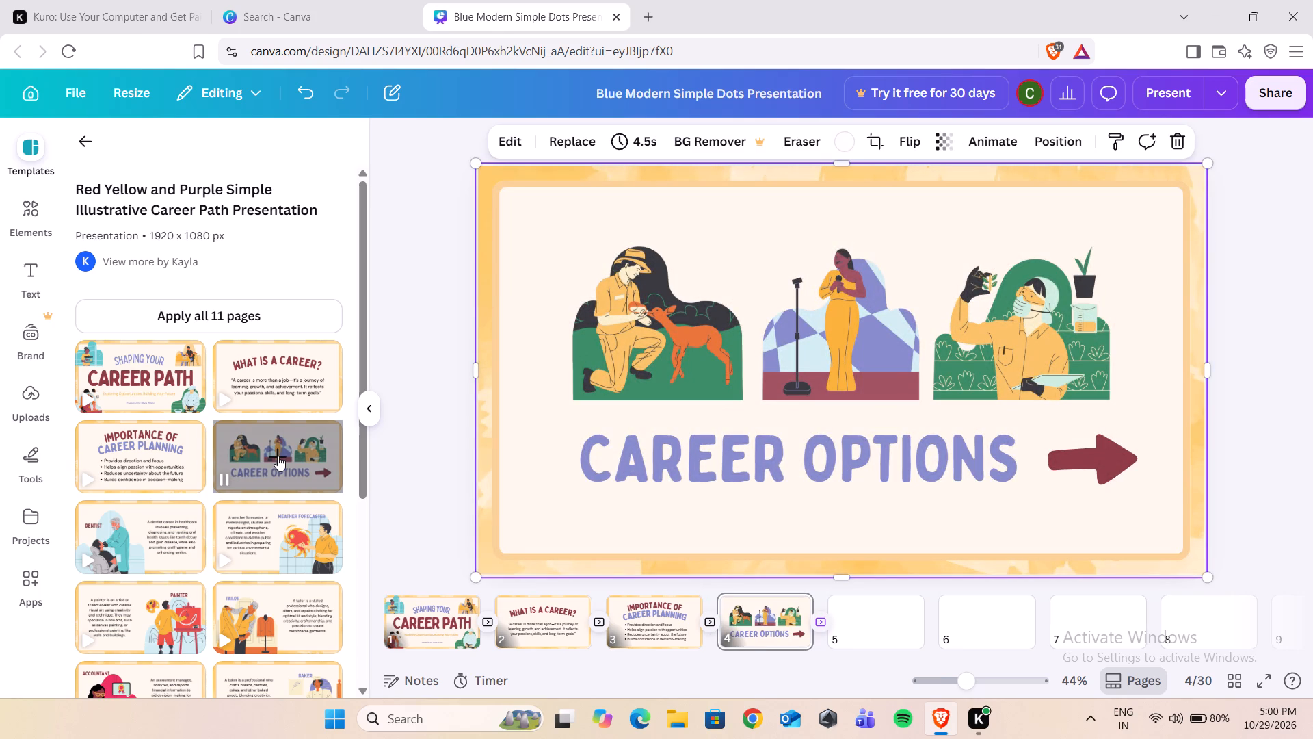
key(Right)
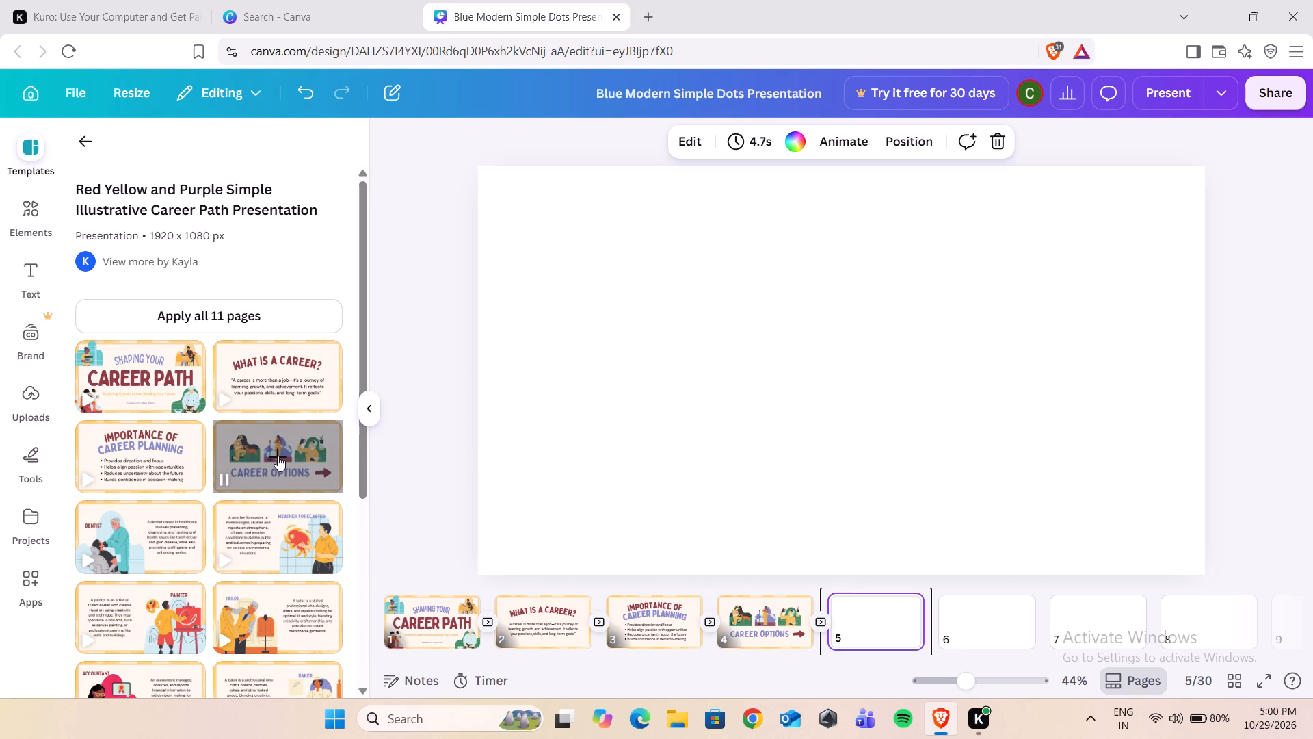
click(186, 535)
Apply the "Weather Forecaster" layout to page 6 and the "Painter" layout to page 7.
key(Right)
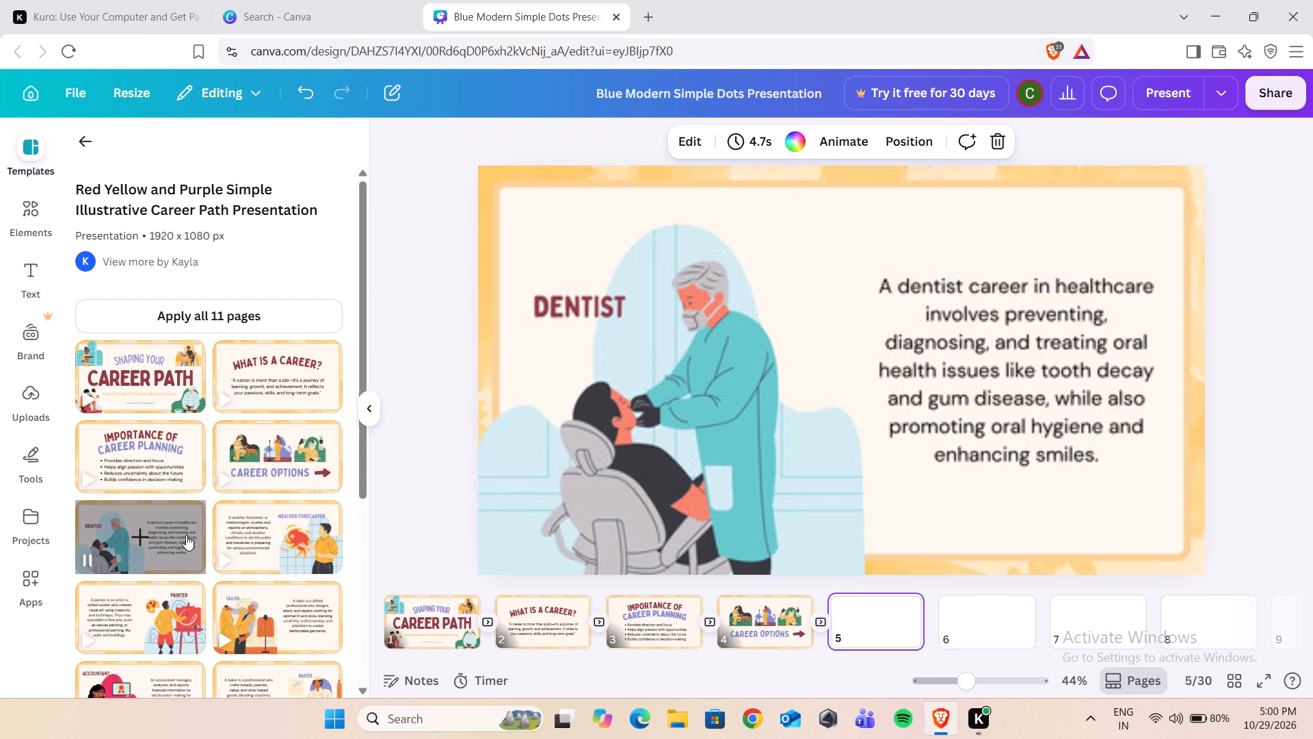
key(Right)
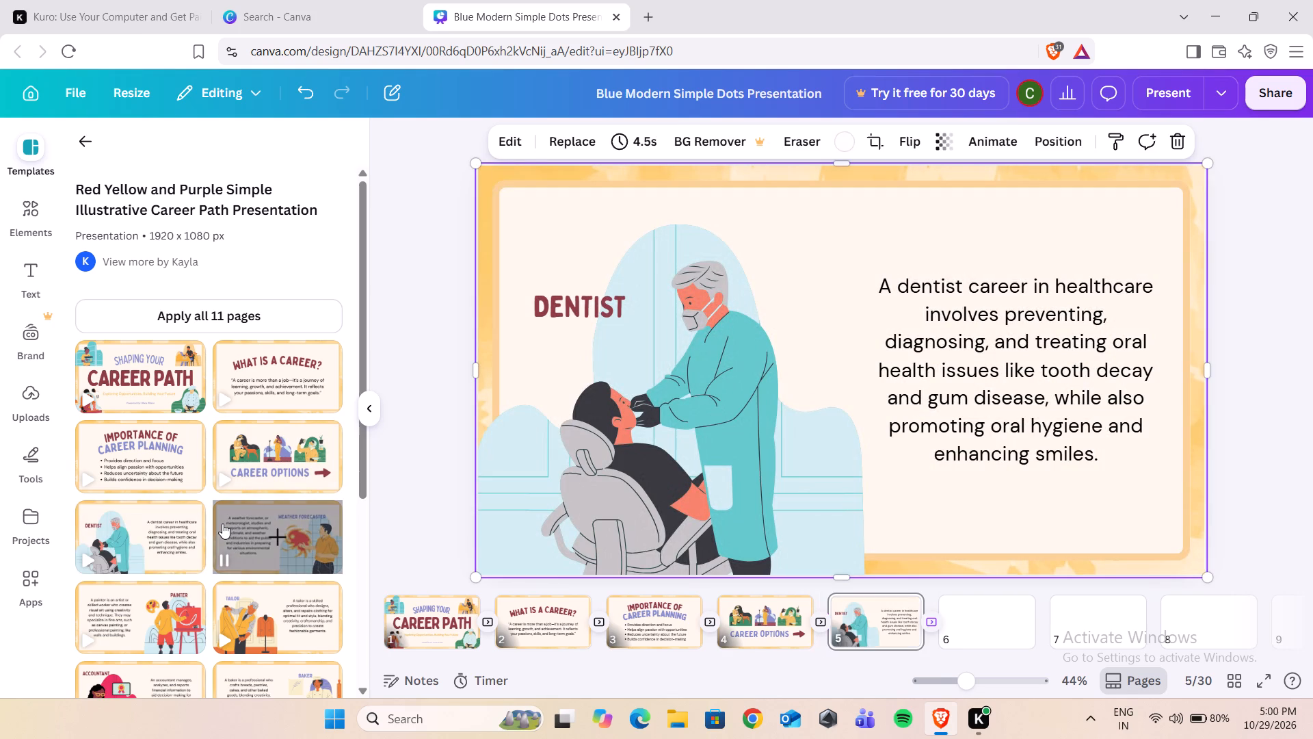
key(Right)
click(238, 516)
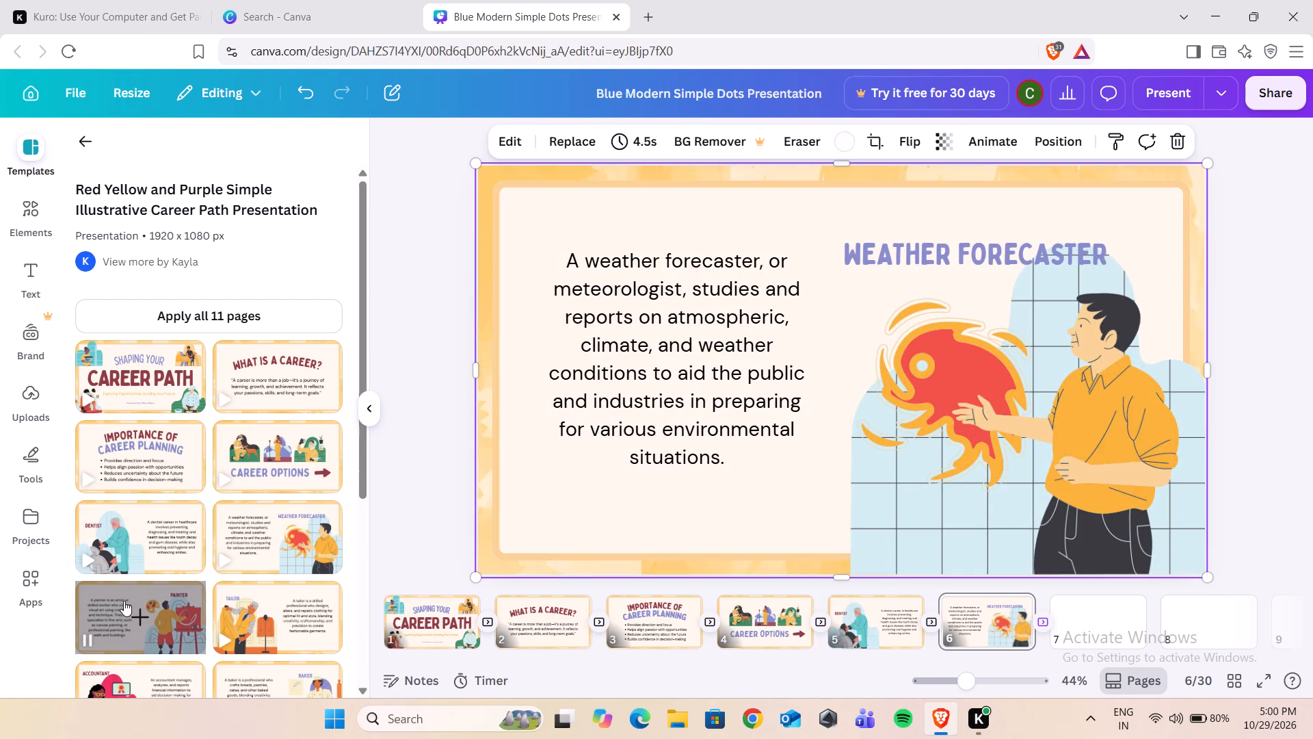
key(Right)
click(139, 620)
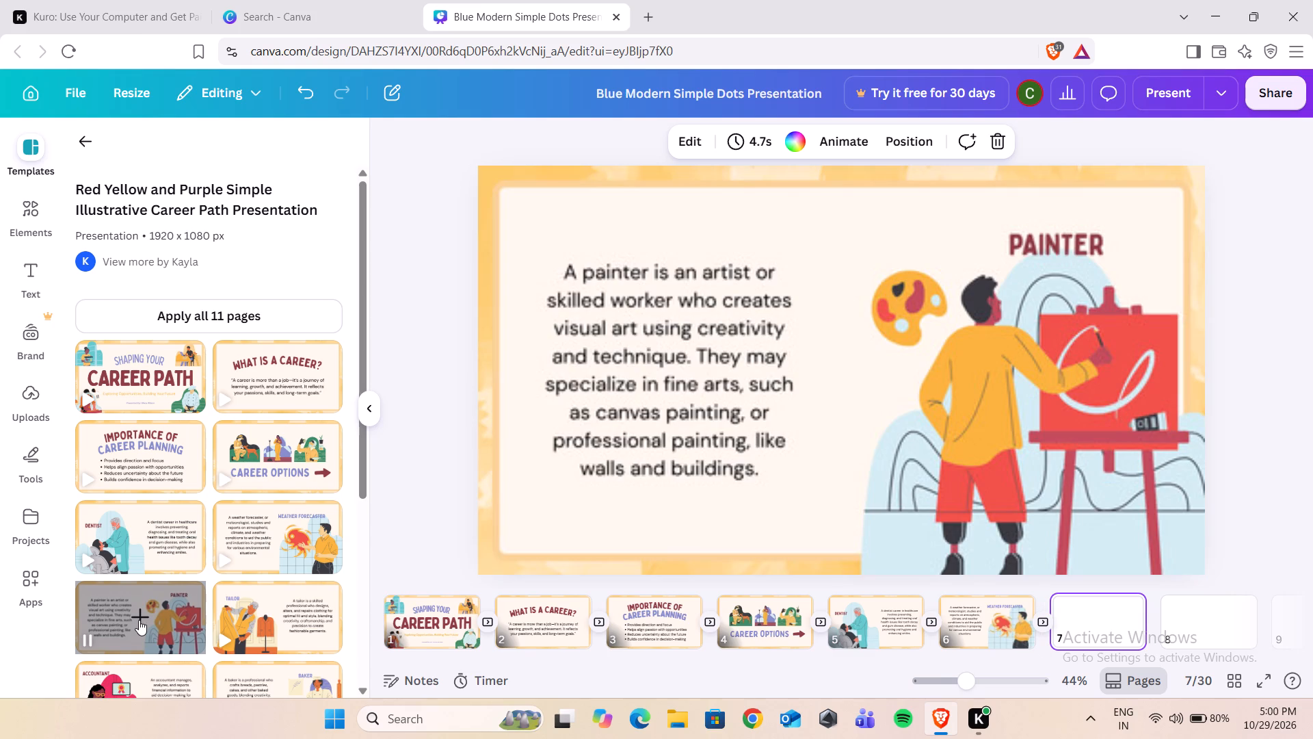
Apply the "Tailor" layout to page 8 and the "Accountant" layout to page 9.
key(Right)
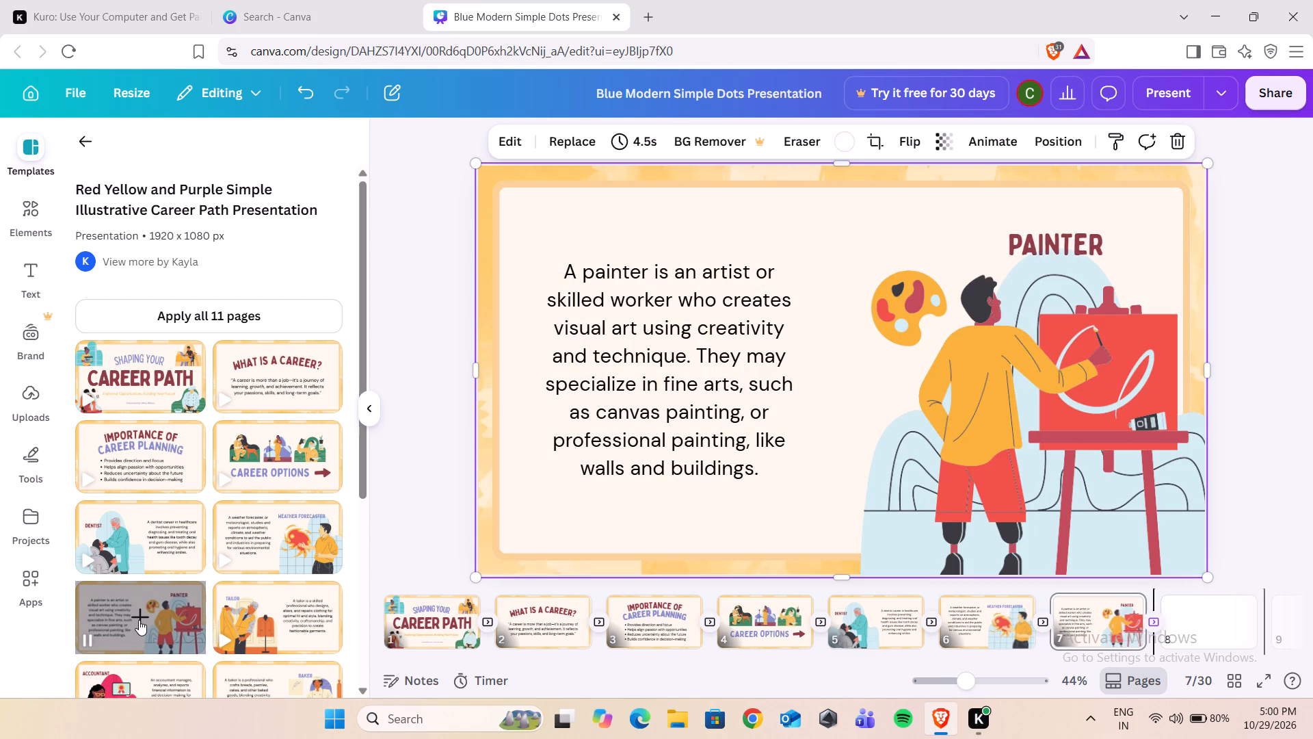
key(Right)
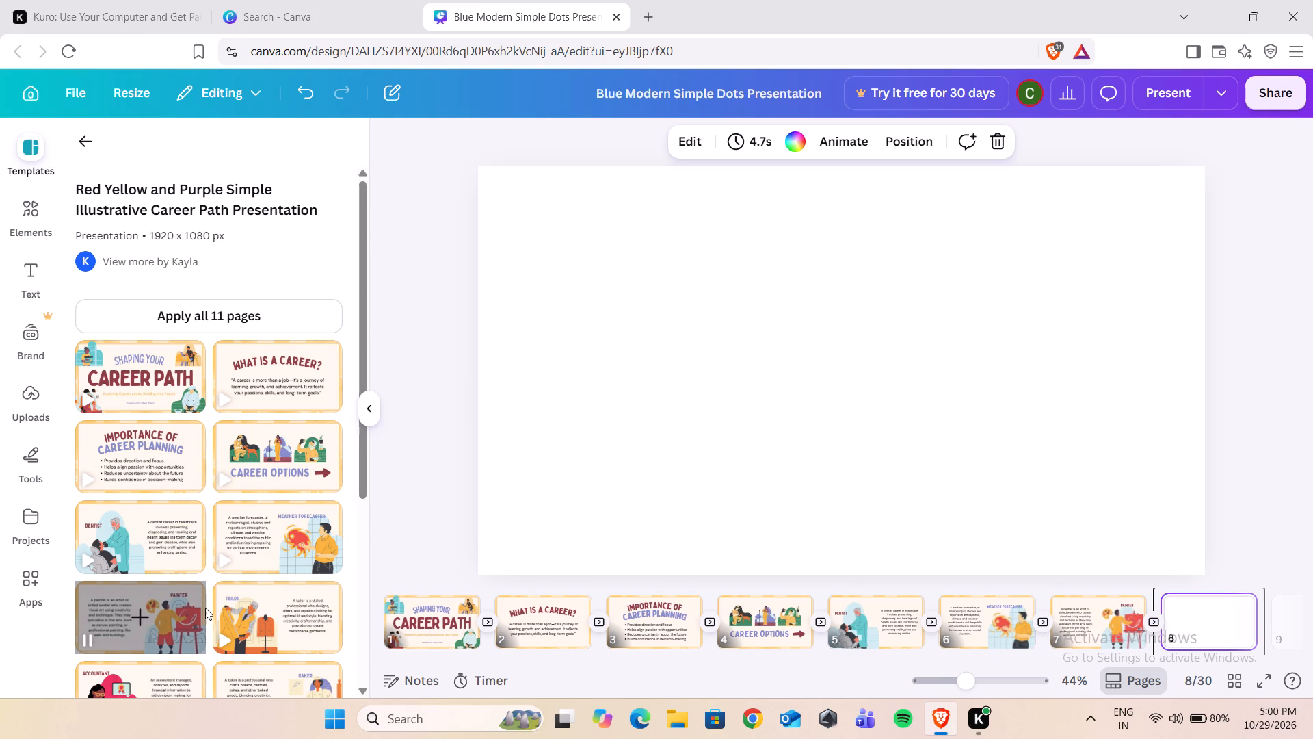
click(259, 599)
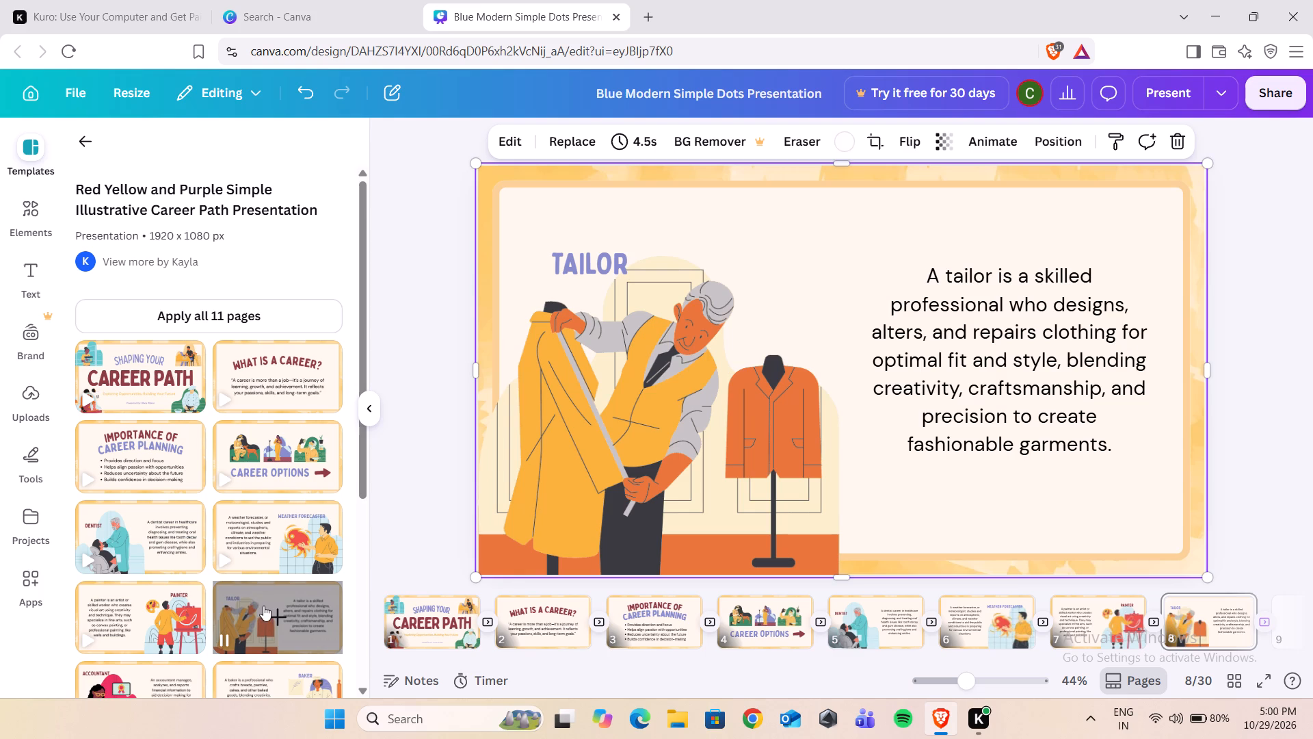
scroll(263, 606, down, 3)
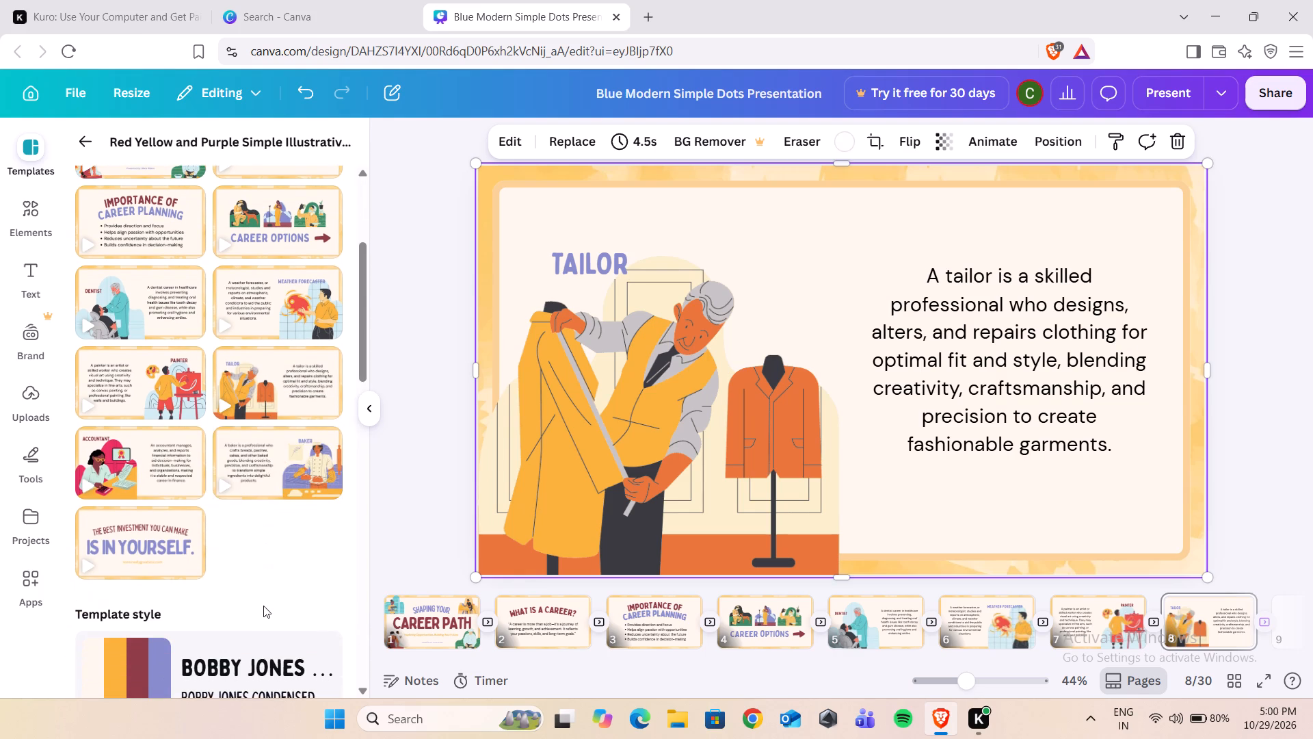
key(Right)
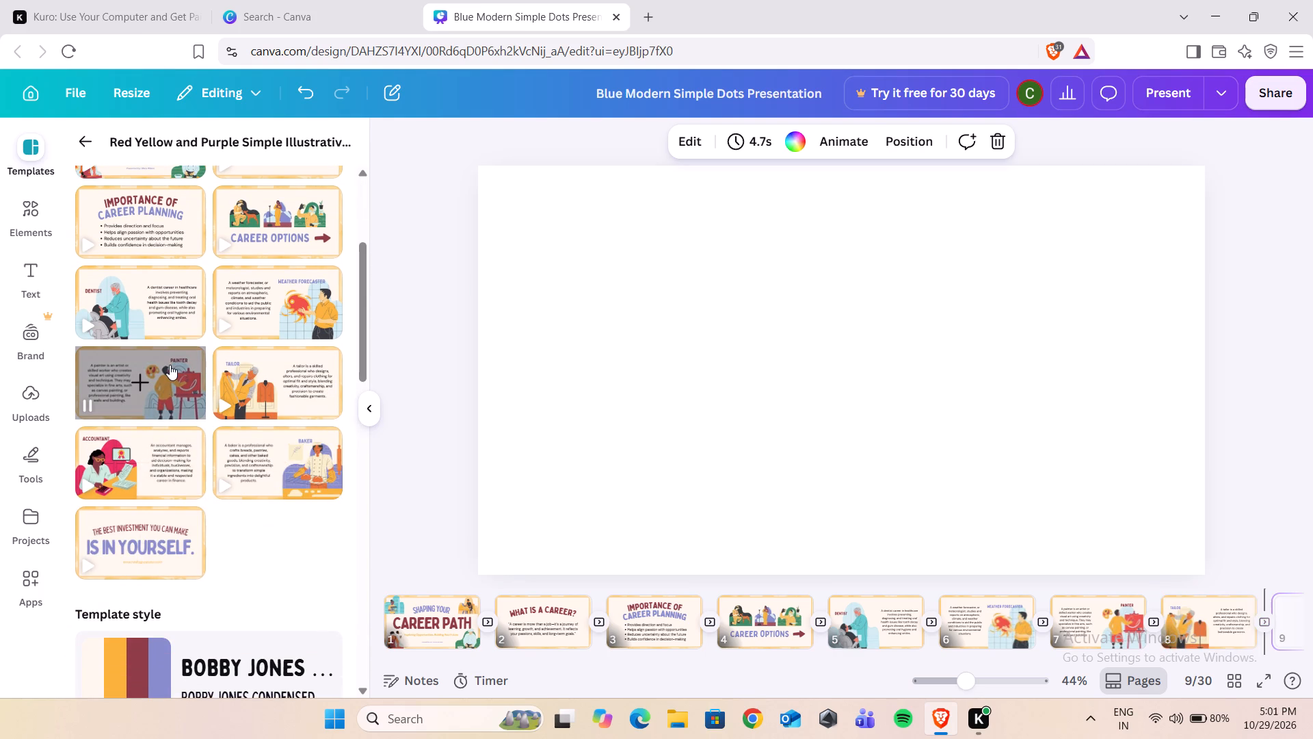
click(172, 429)
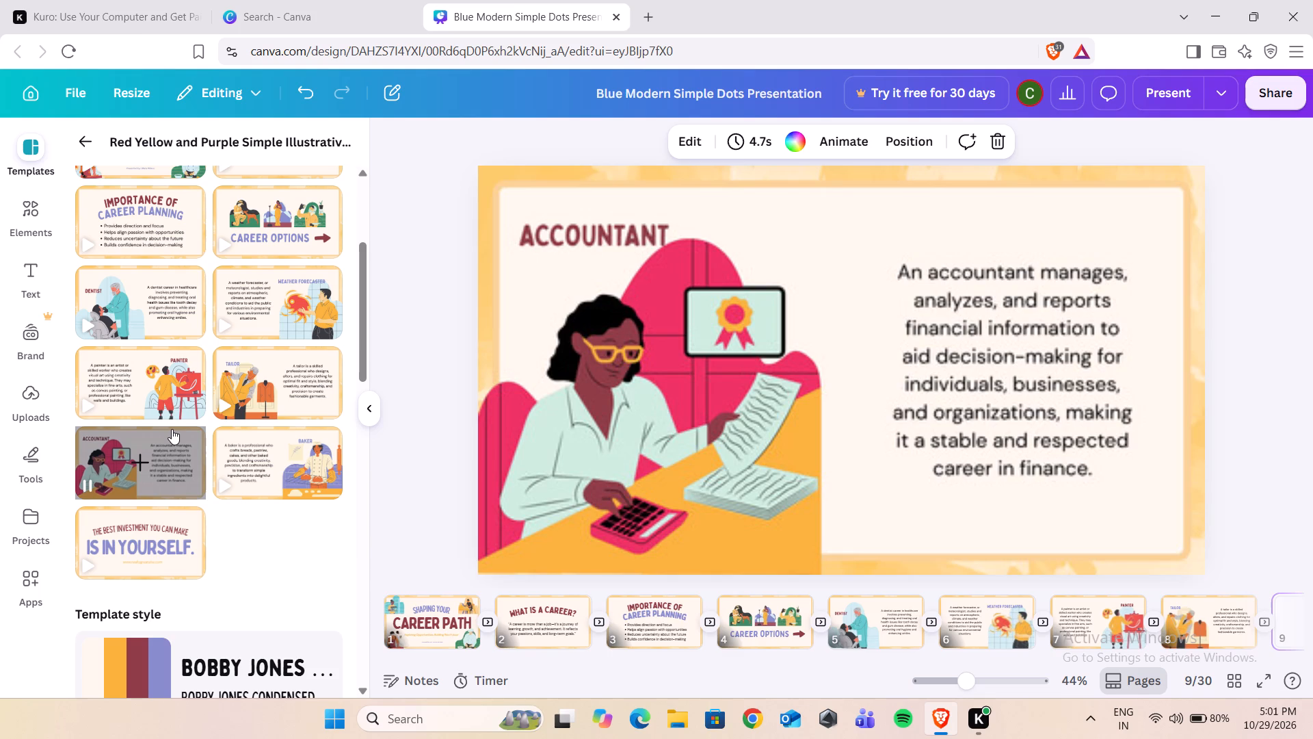
Apply the "Baker" layout to page 10 and "The Best Investment You Can Make Is in Yourself" layout to page 11.
key(Right)
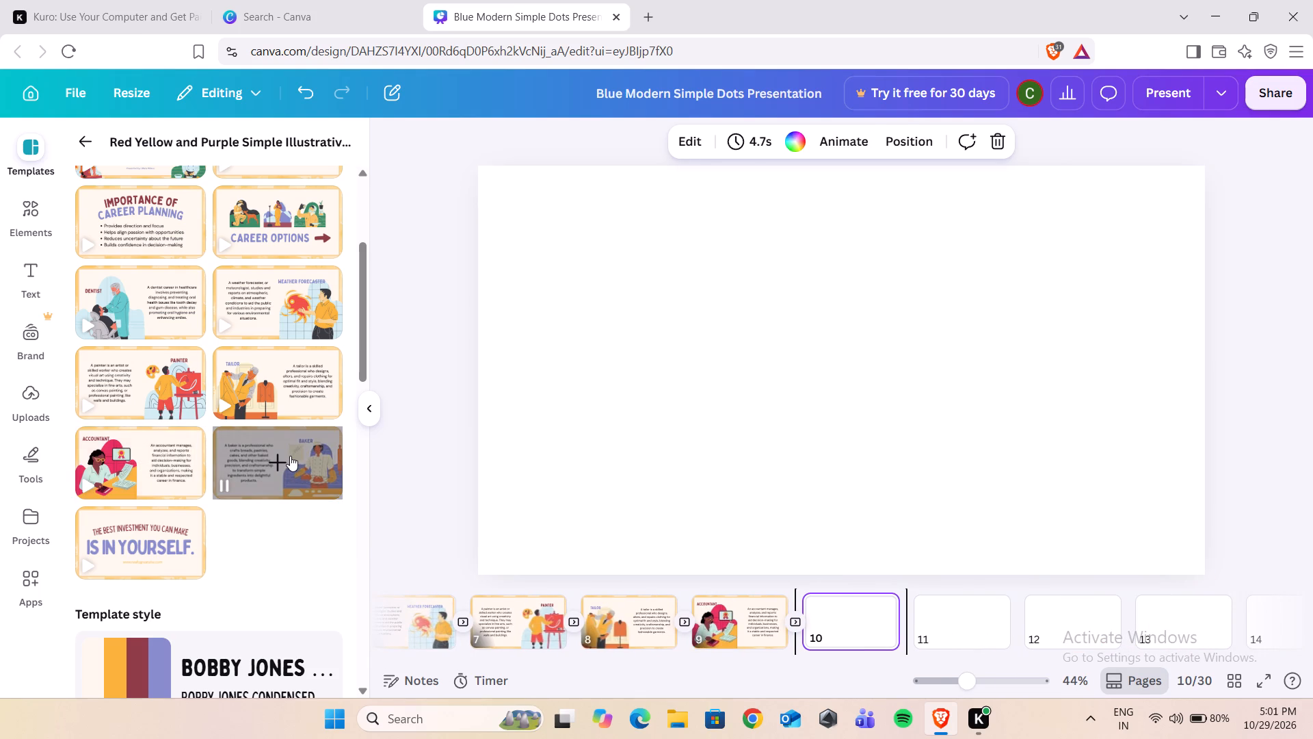
click(290, 456)
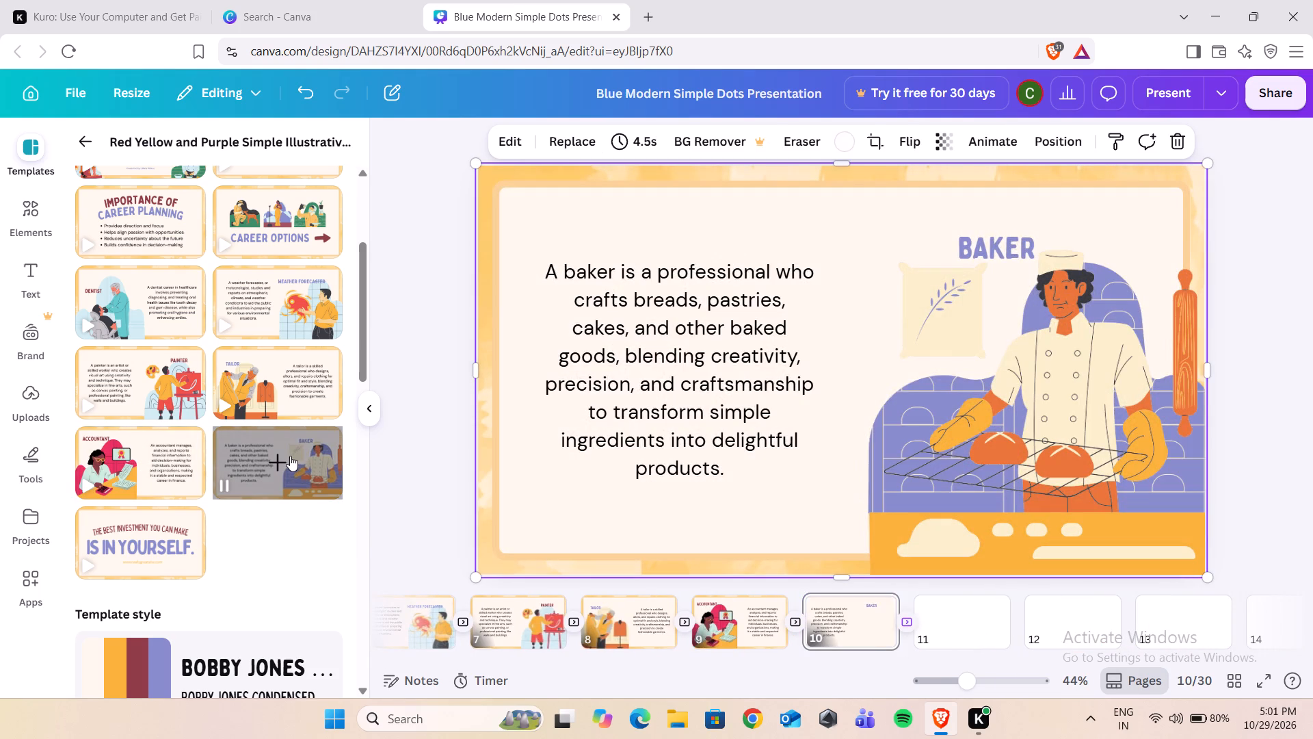
key(Right)
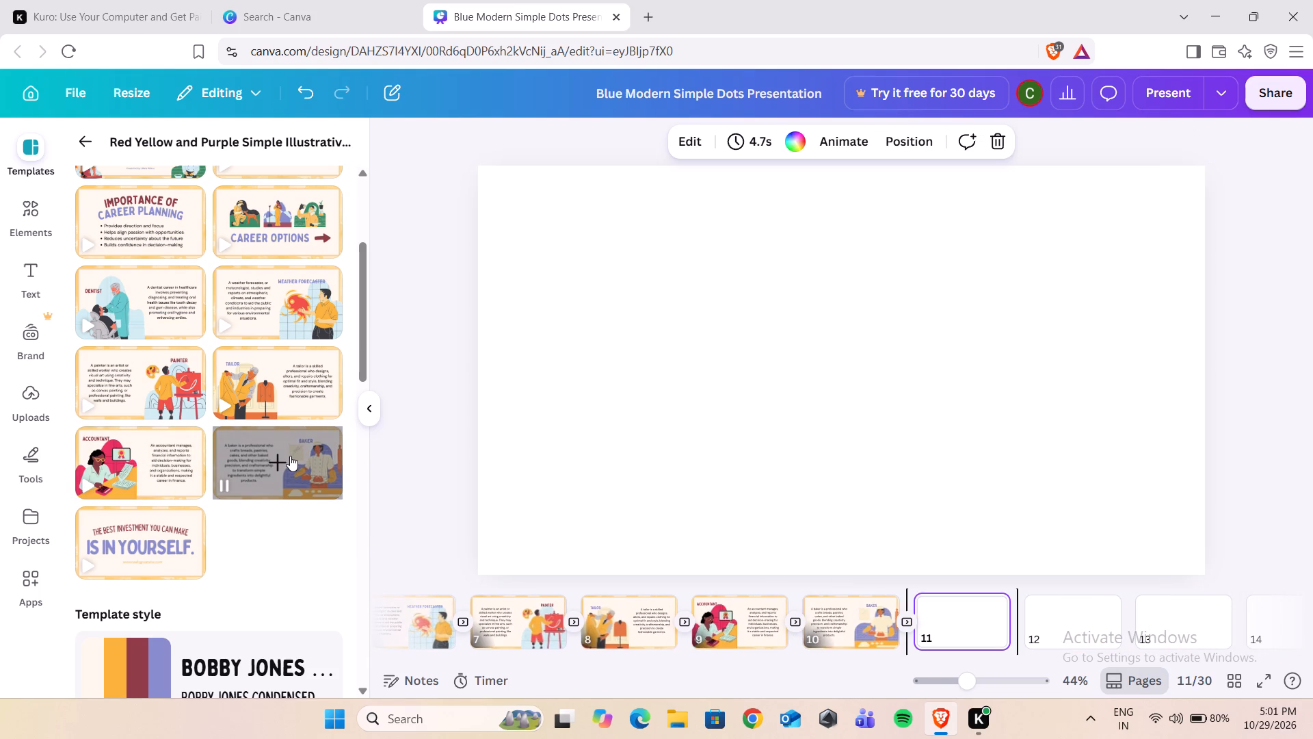
click(142, 529)
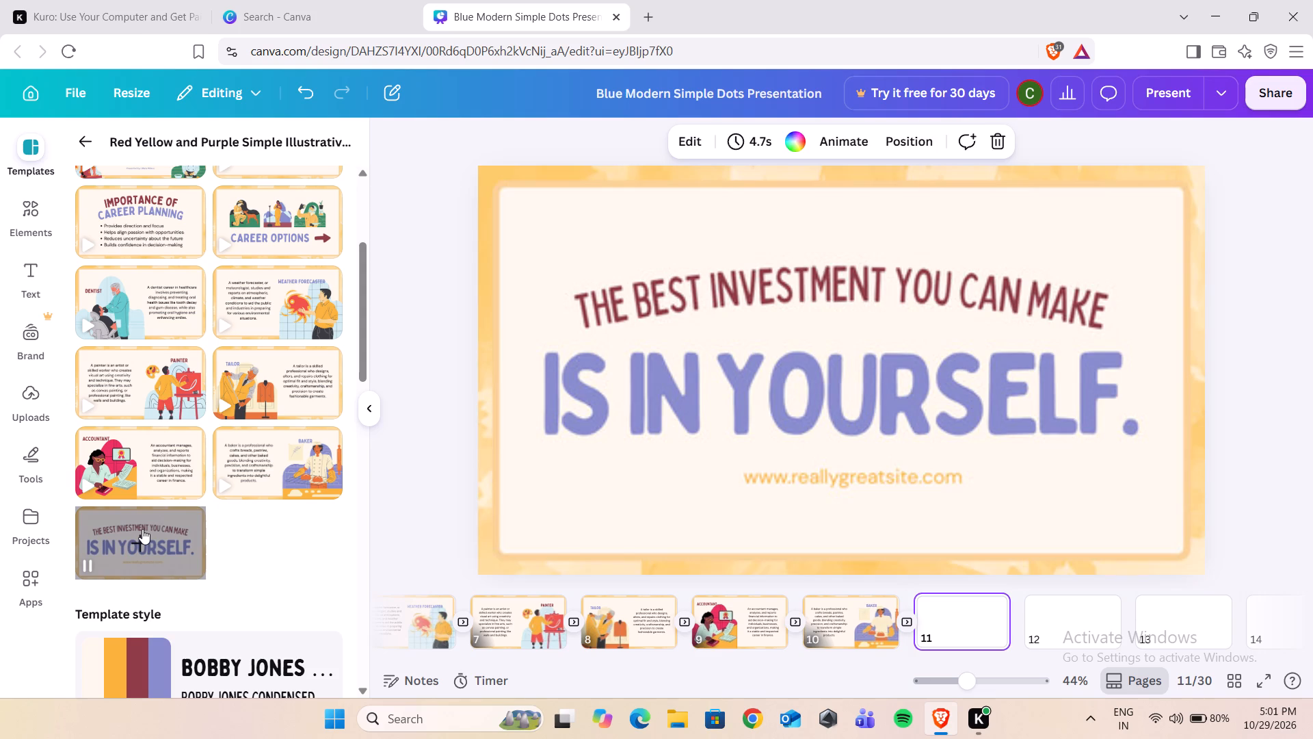
For blank page 12, open the "Multicolor Pastel Modern Corporate Infographic And Chart Presentation" template from the suggested templates.
key(Right)
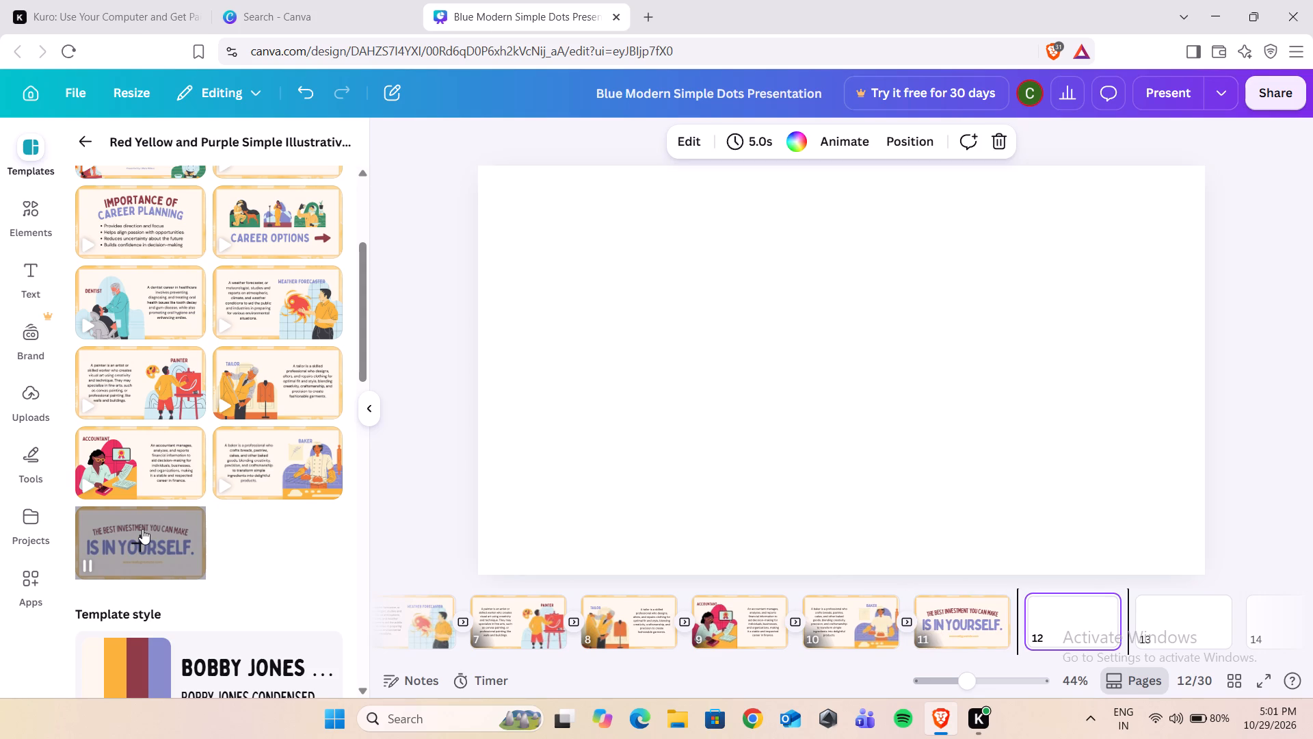
scroll(245, 544, down, 3)
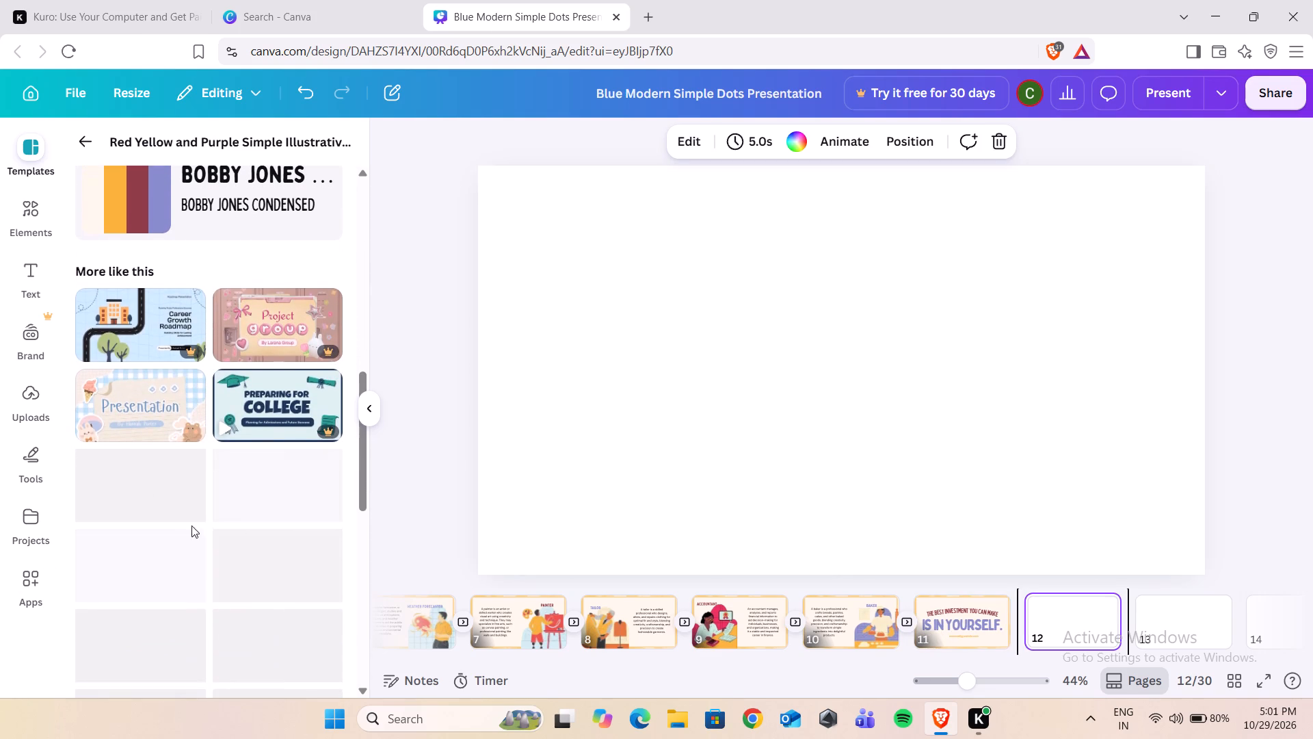
click(142, 327)
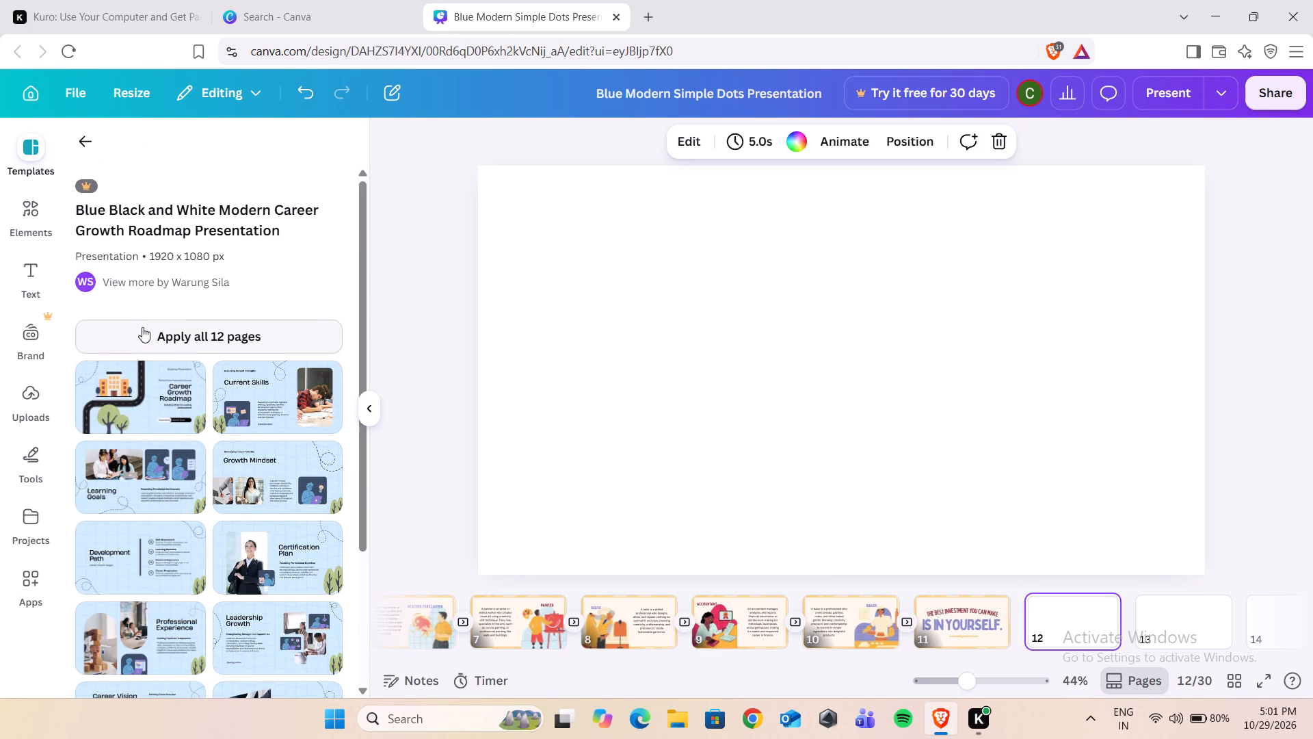
click(84, 144)
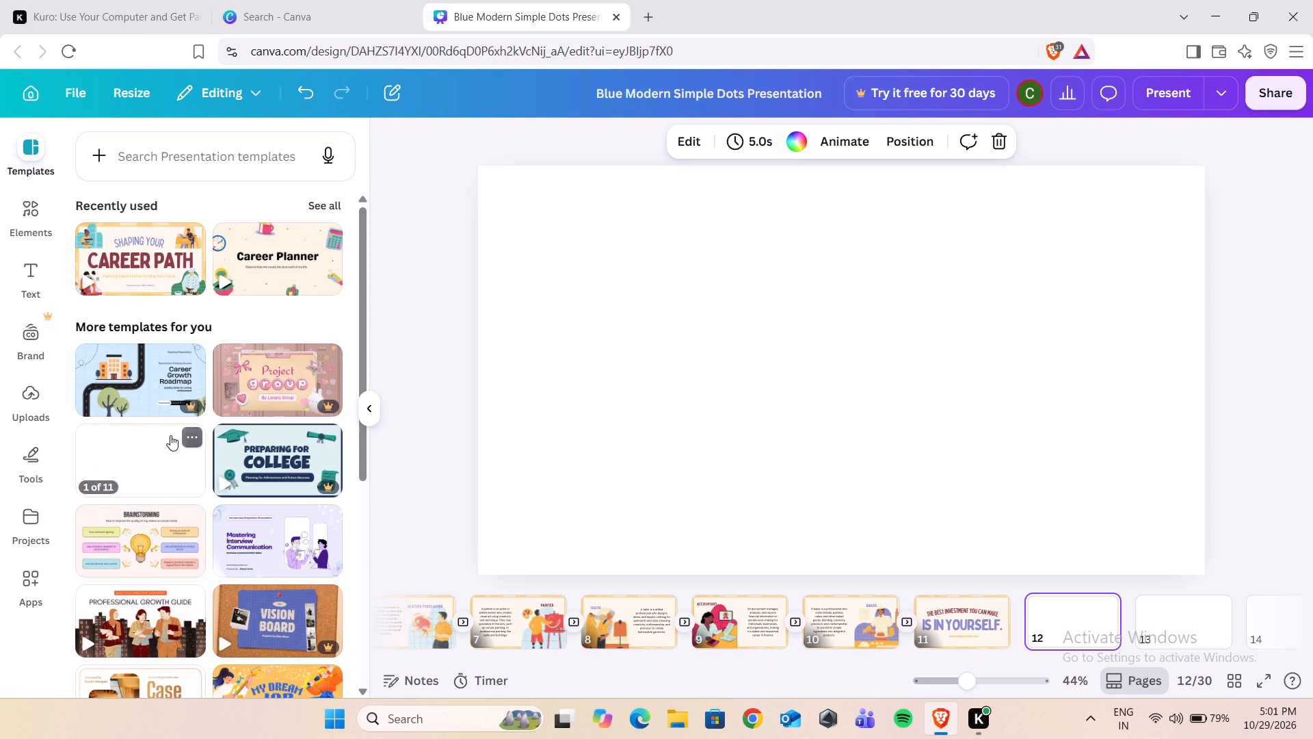
scroll(194, 561, down, 1)
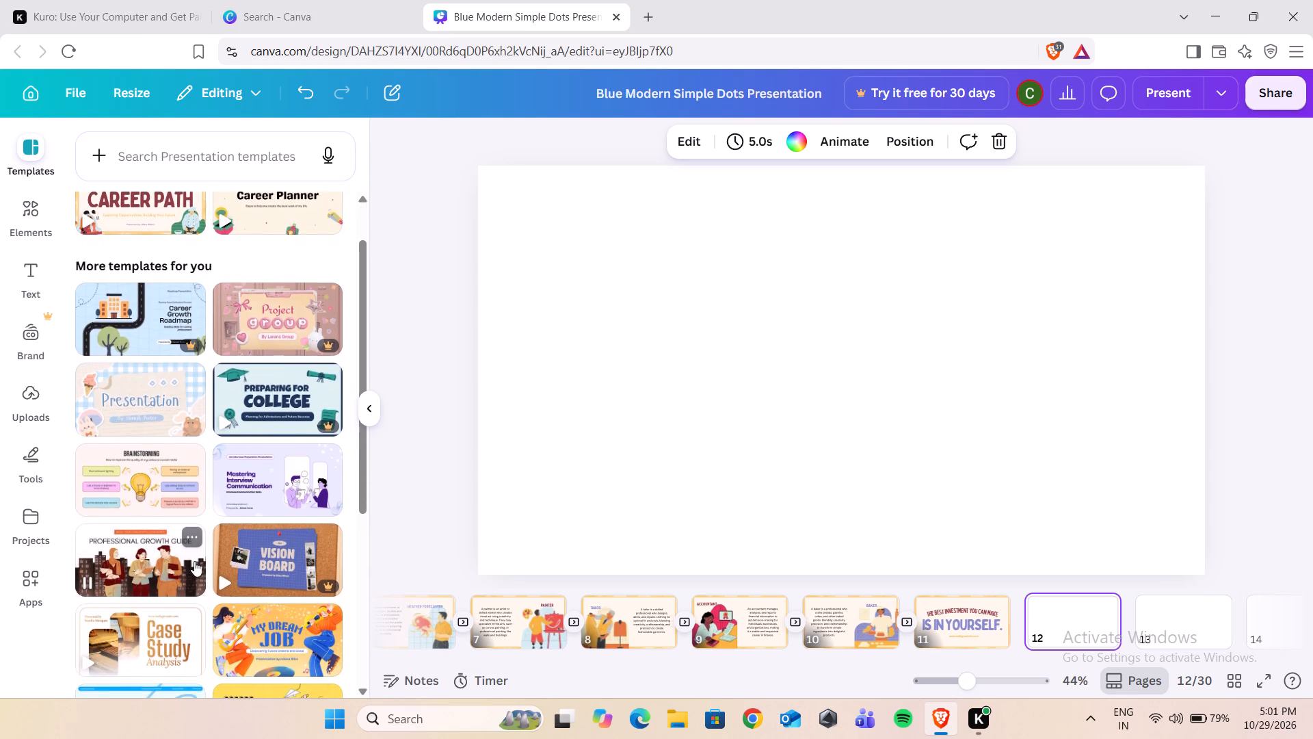
scroll(194, 561, down, 2)
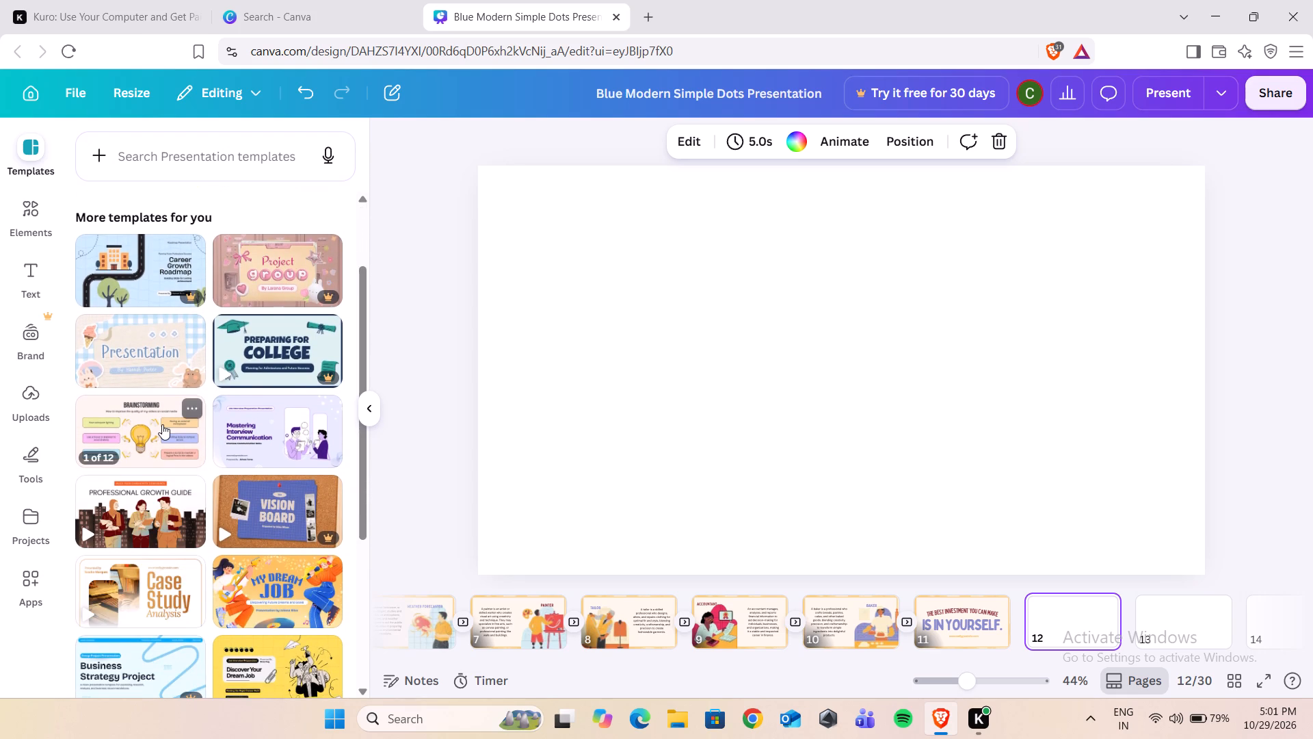
click(162, 424)
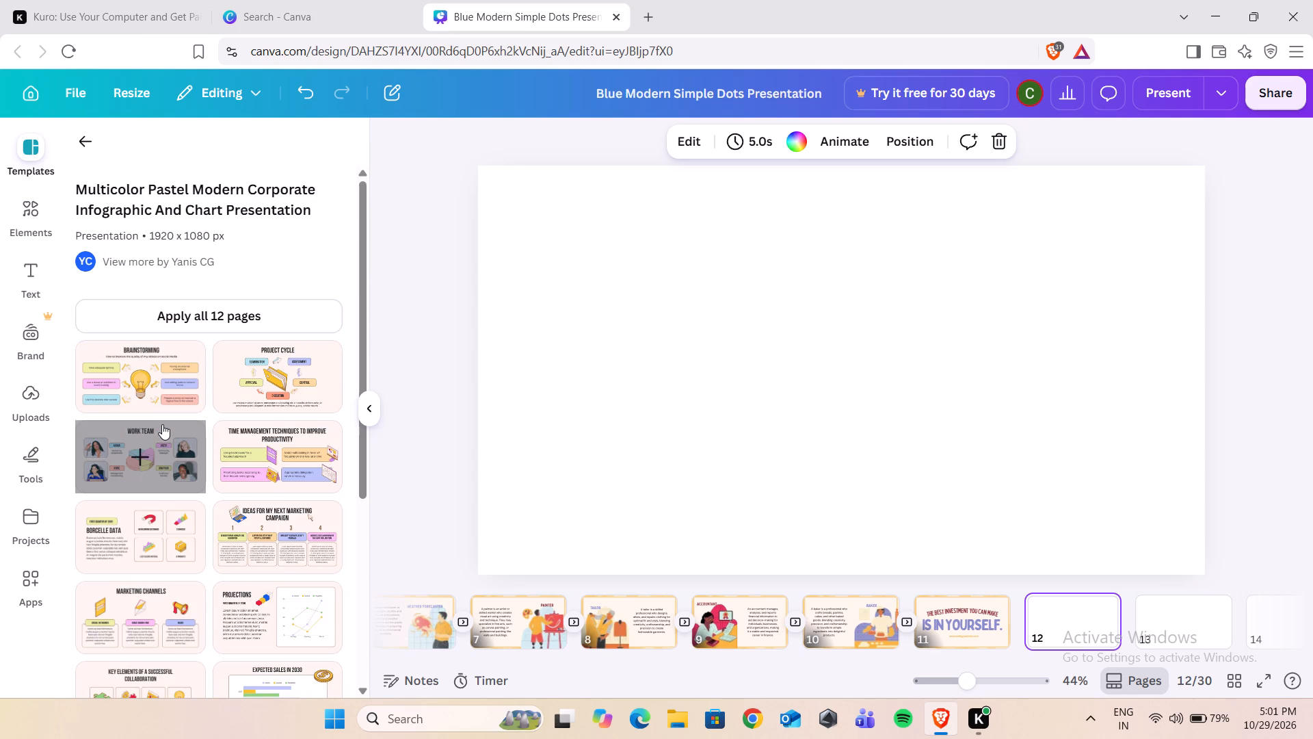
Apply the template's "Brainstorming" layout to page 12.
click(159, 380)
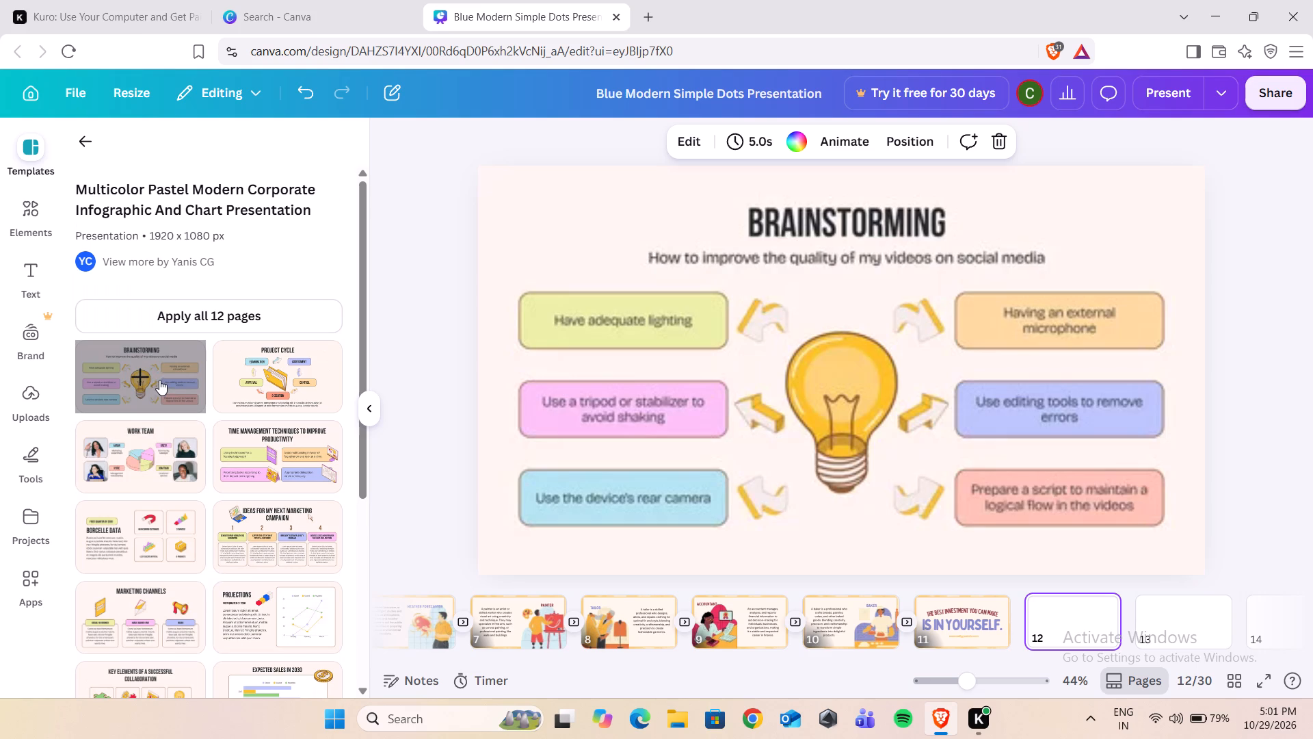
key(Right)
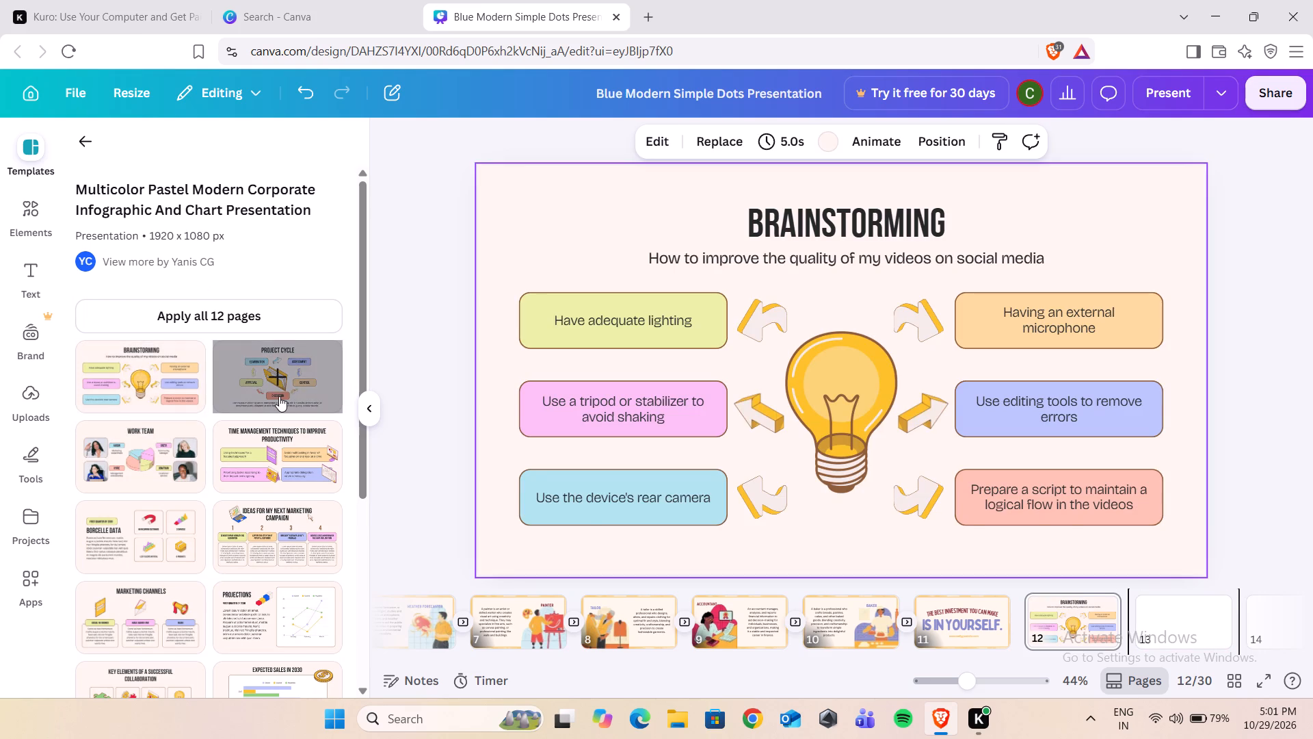
Apply the "Project Cycle" layout to page 12 and the "Work Team" layout to page 13.
click(279, 396)
key(Right)
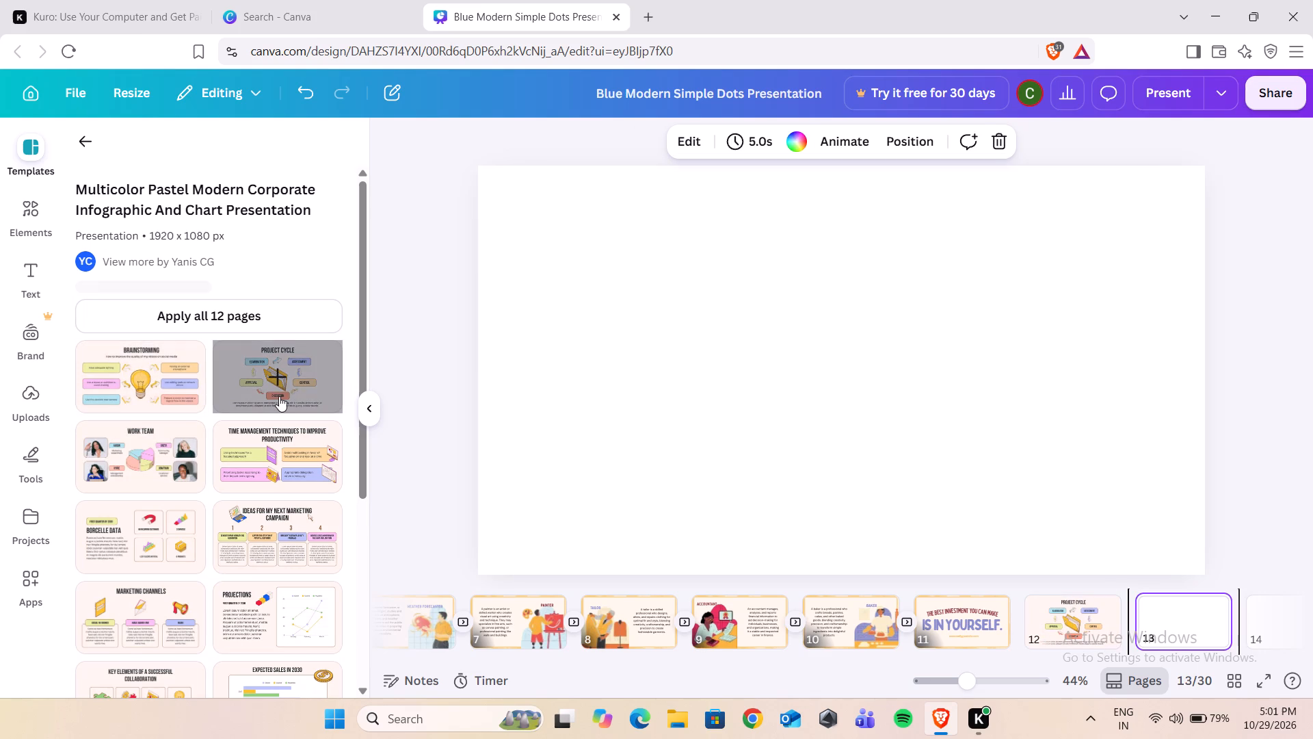
click(184, 450)
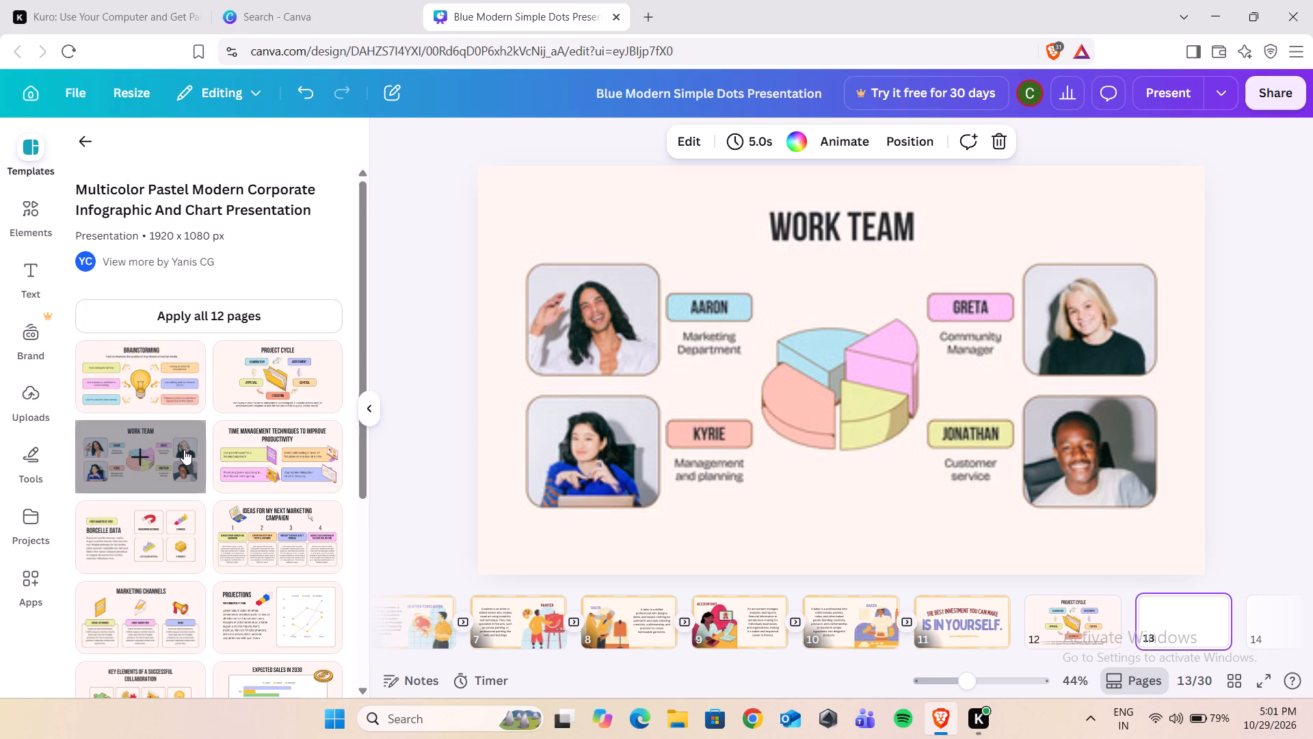
Apply the "Time Management Techniques to Improve Productivity" layout to page 14 and advance to blank page 15.
key(Right)
key(Right)
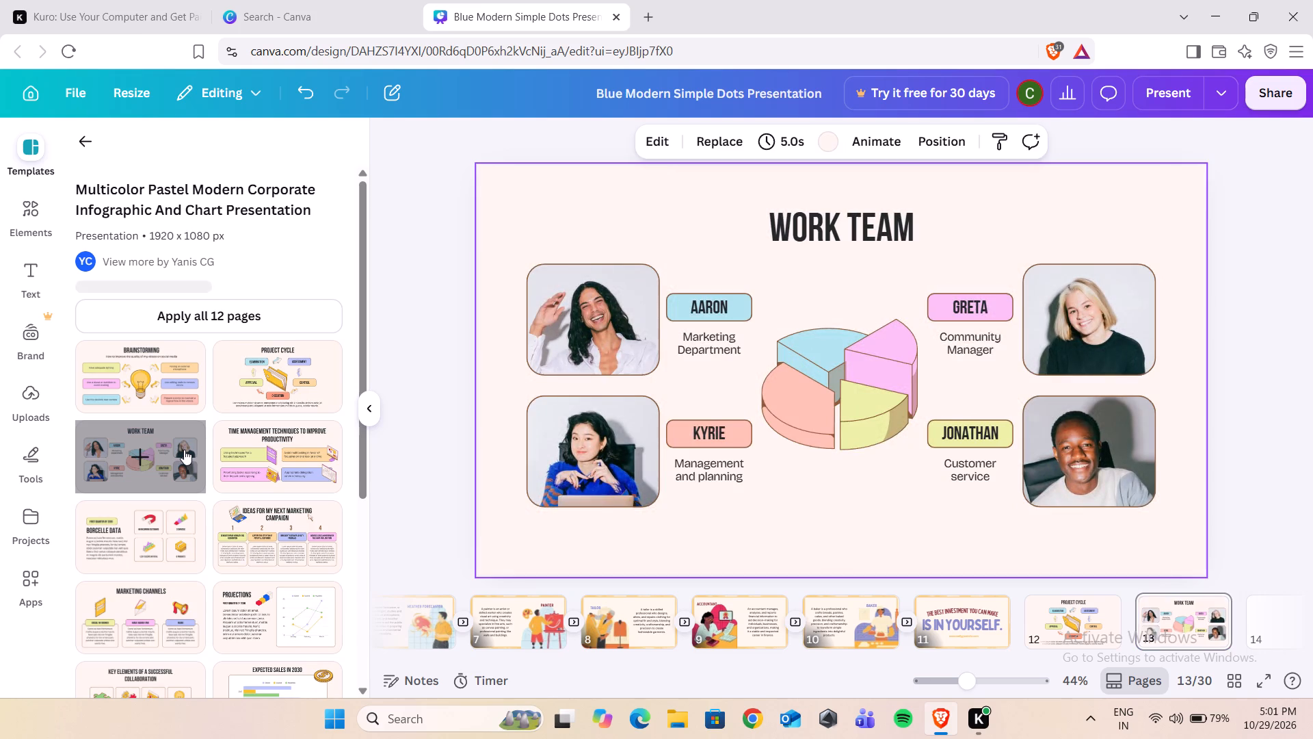
click(261, 463)
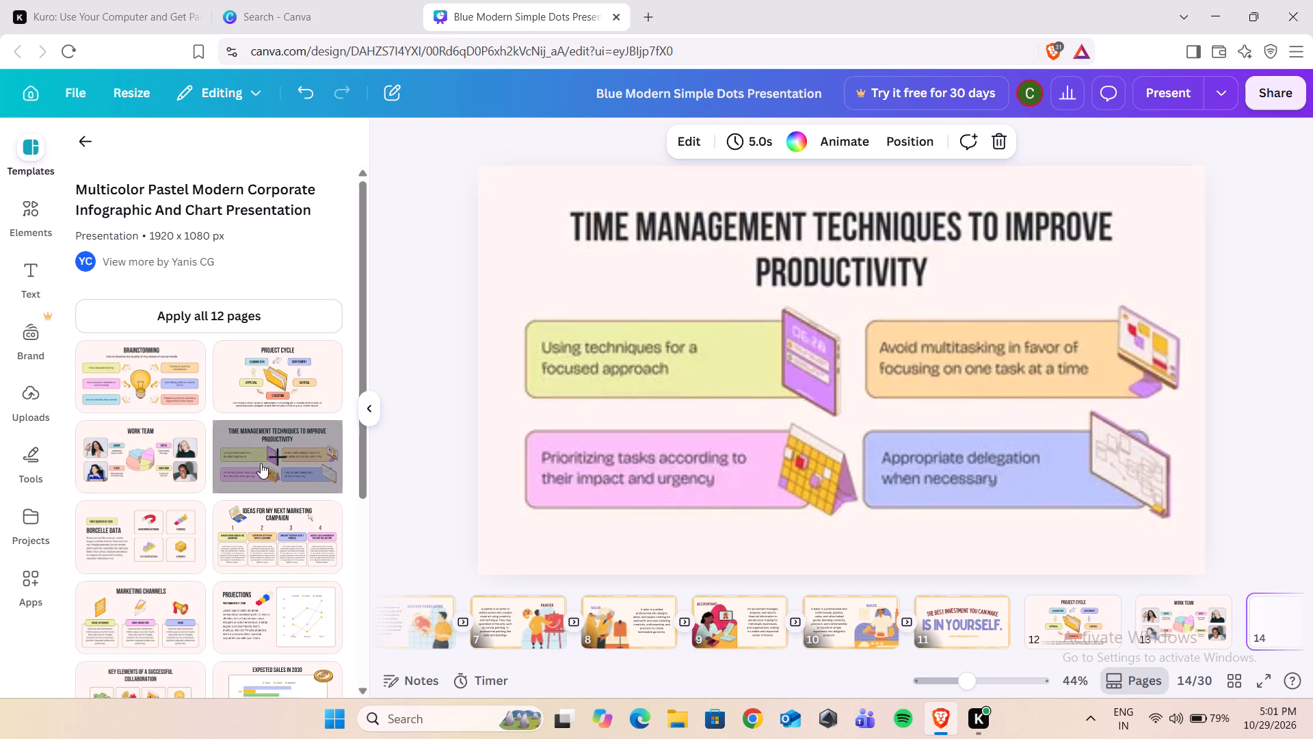
key(Right)
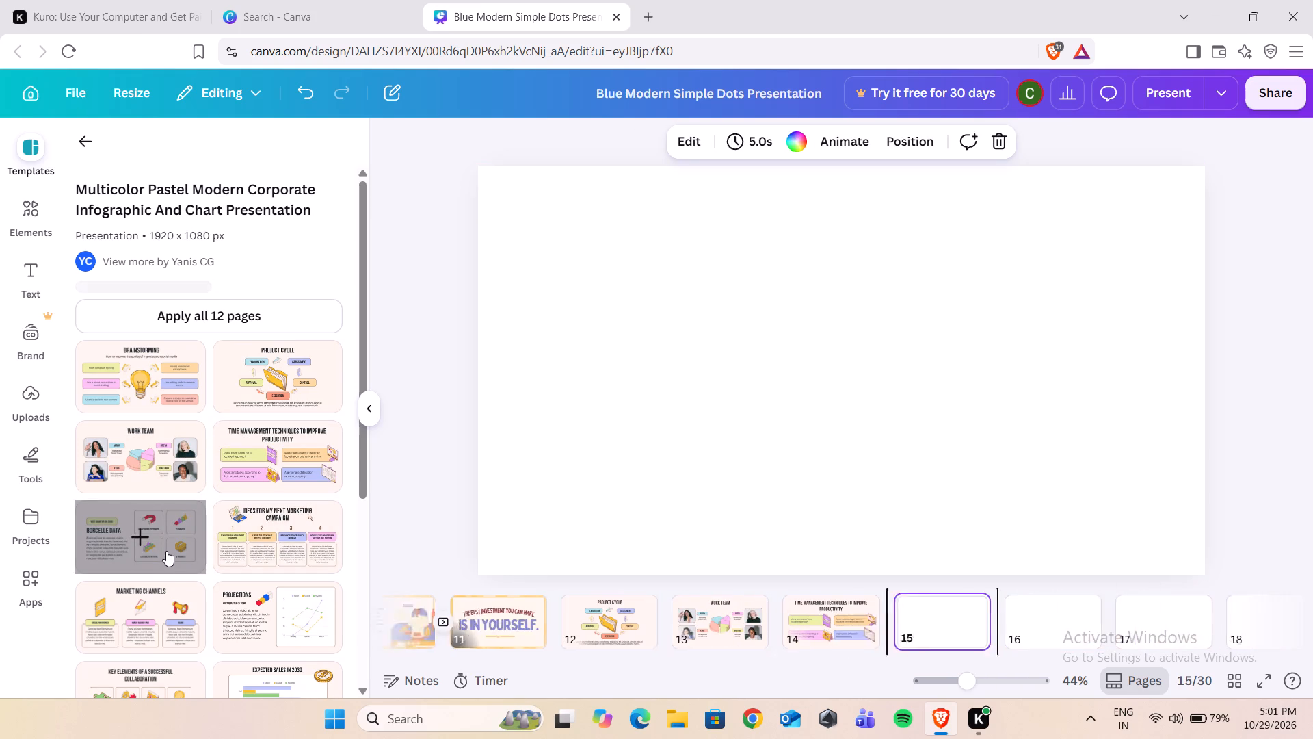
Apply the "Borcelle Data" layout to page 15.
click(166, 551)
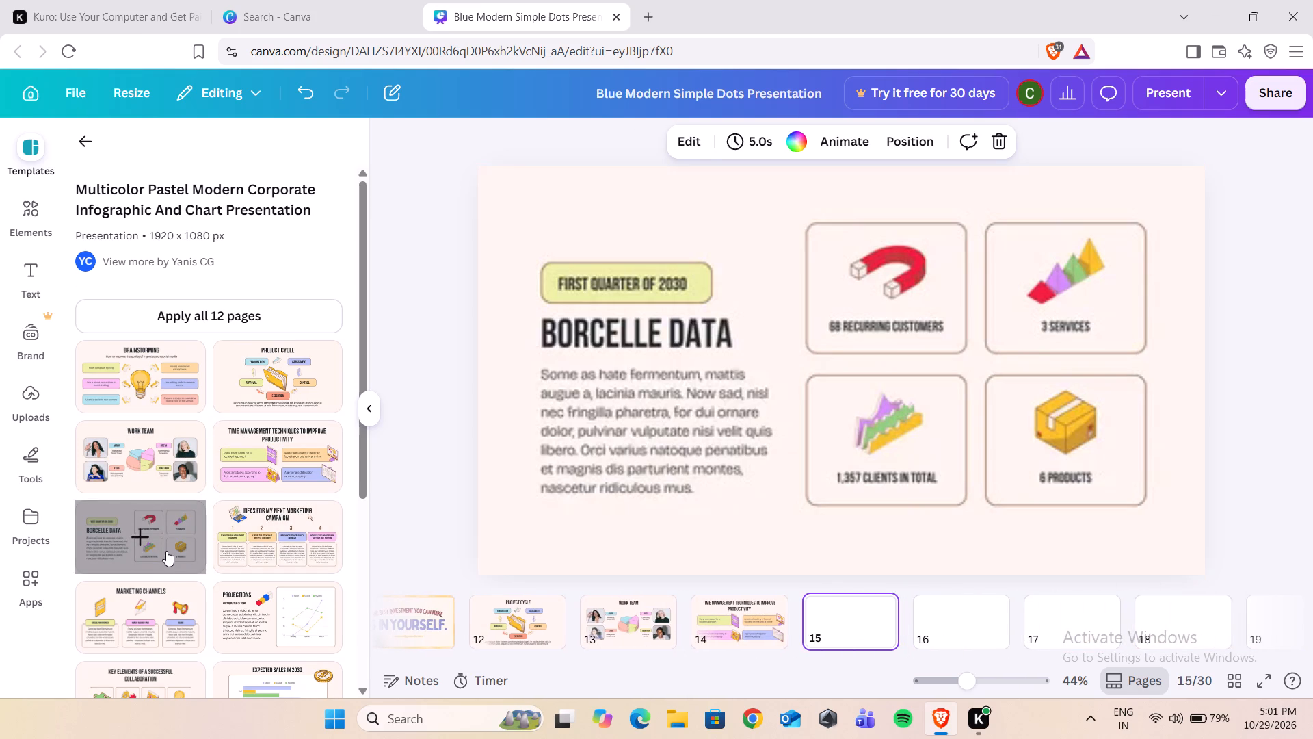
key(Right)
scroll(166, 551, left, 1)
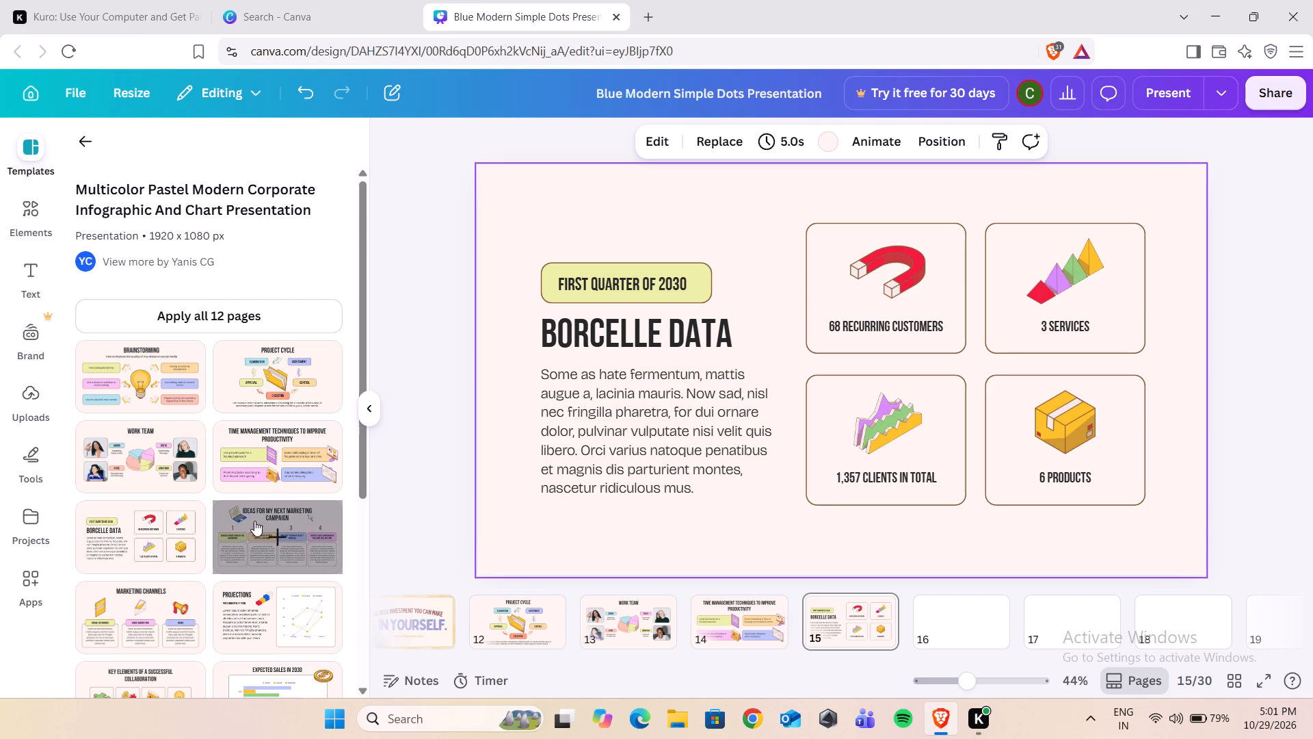
Apply the "Ideas for My Next Marketing Campaign" layout to page 15 and the "Marketing Channels" layout to page 16.
click(266, 509)
key(Right)
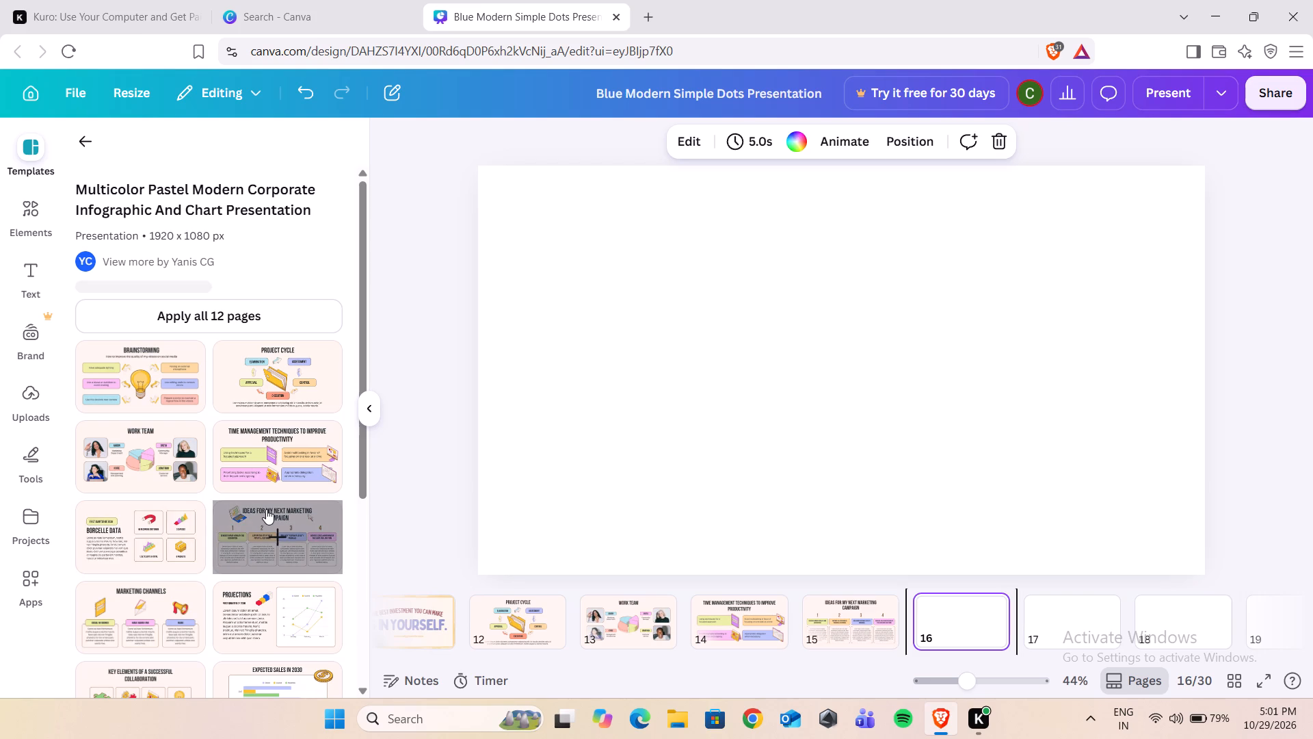
click(124, 631)
click(124, 631)
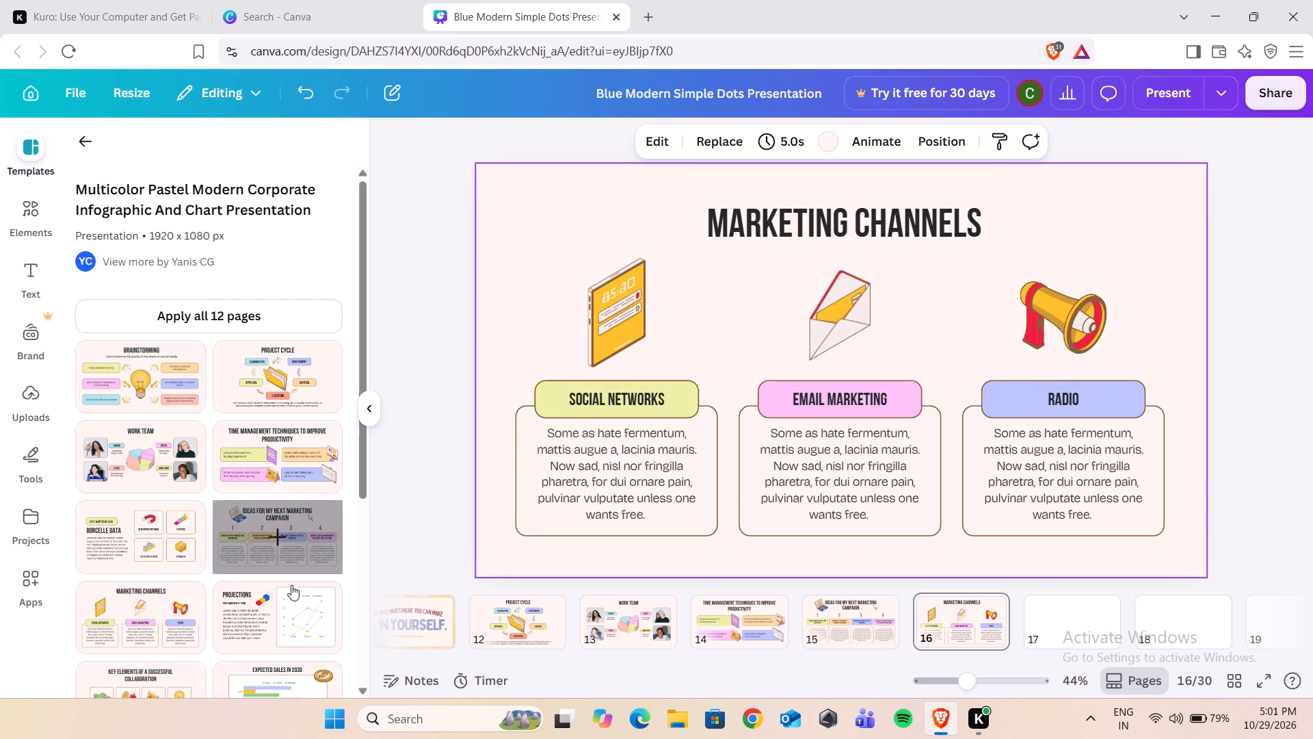
Apply the "Projections" layout to page 17 and advance to blank page 18.
key(Right)
click(281, 611)
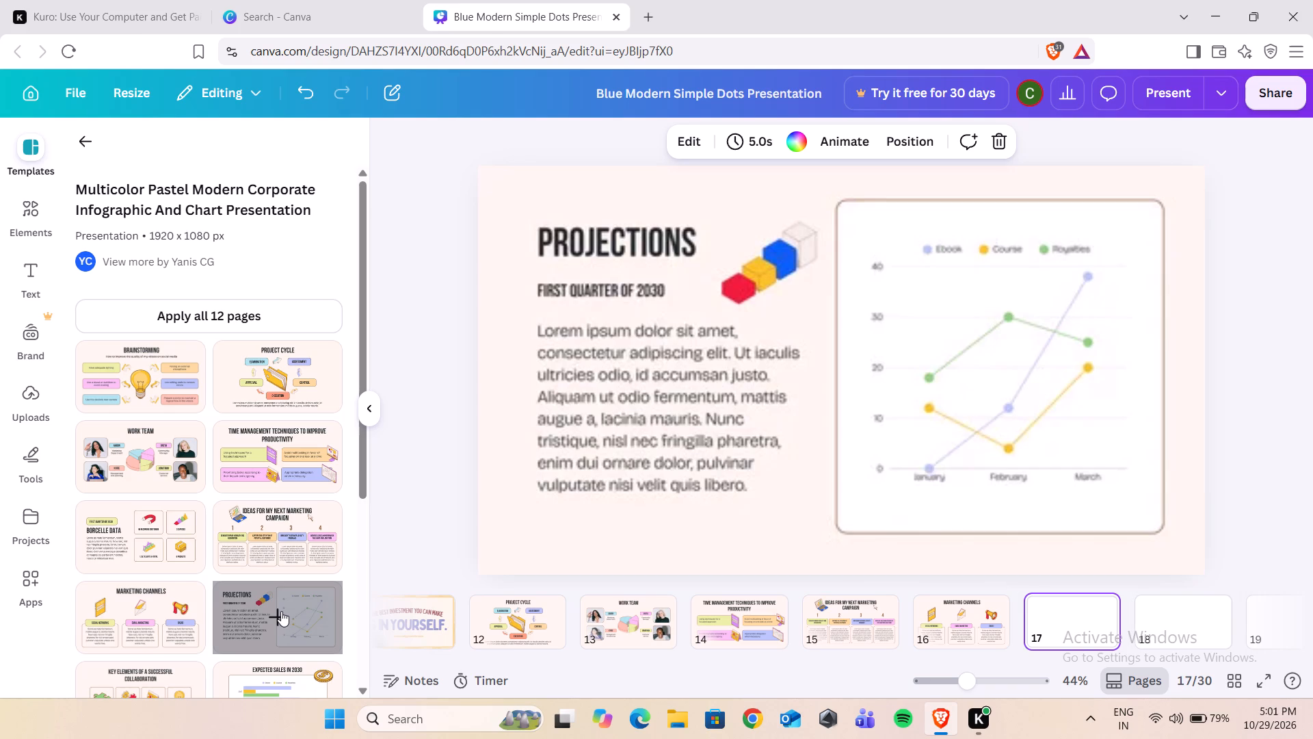
scroll(282, 621, down, 1)
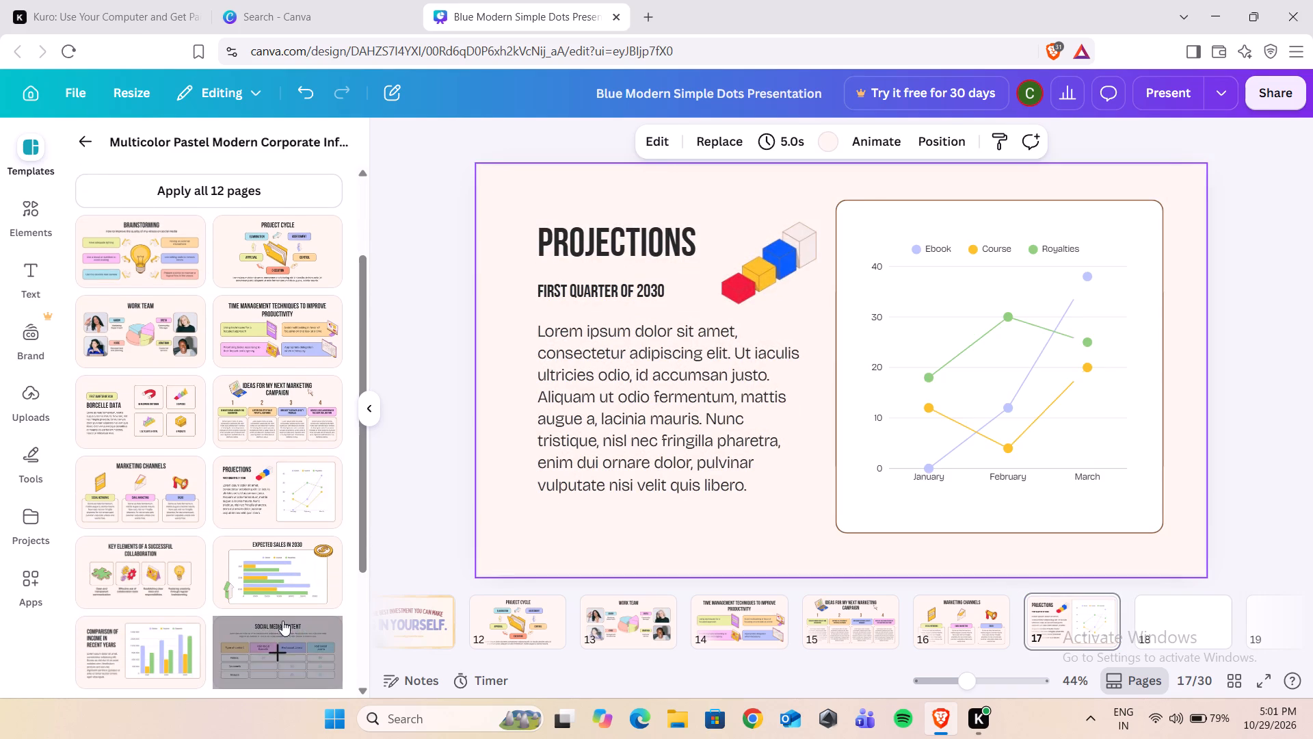
scroll(282, 621, down, 1)
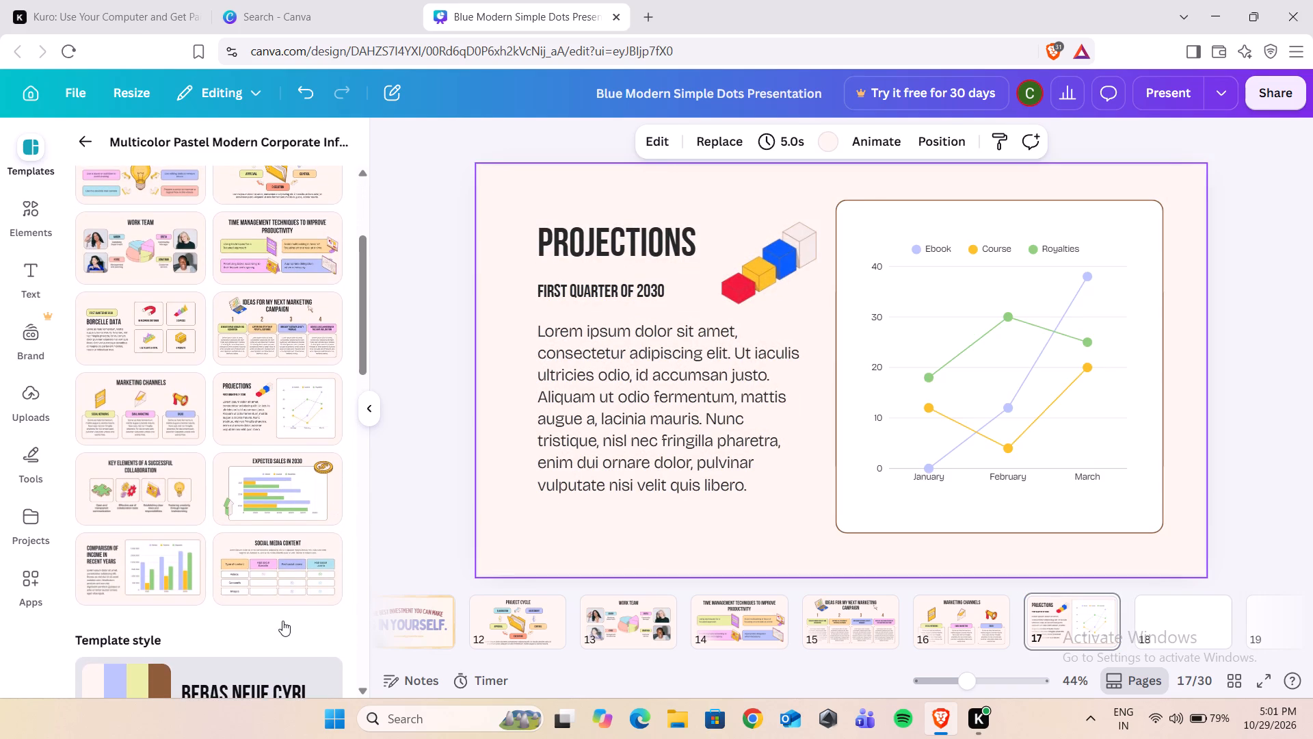
scroll(282, 621, down, 3)
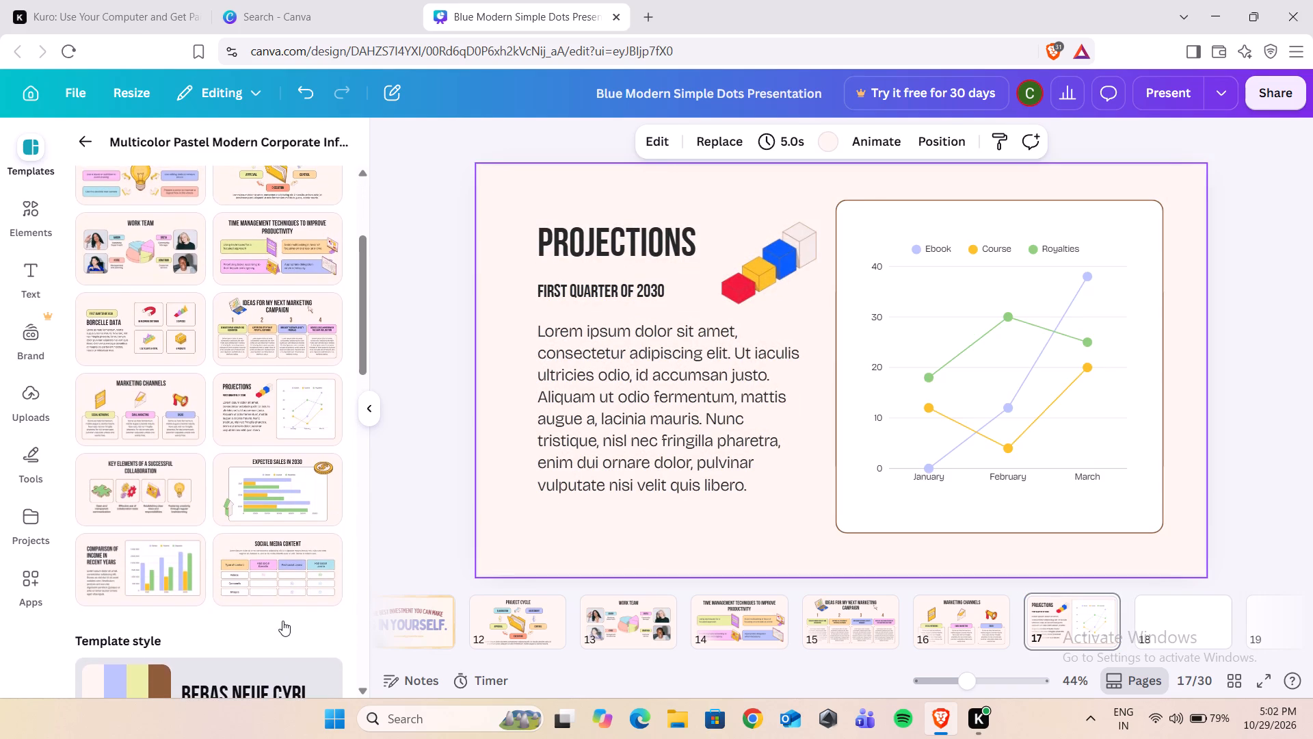
scroll(282, 621, down, 1)
key(Right)
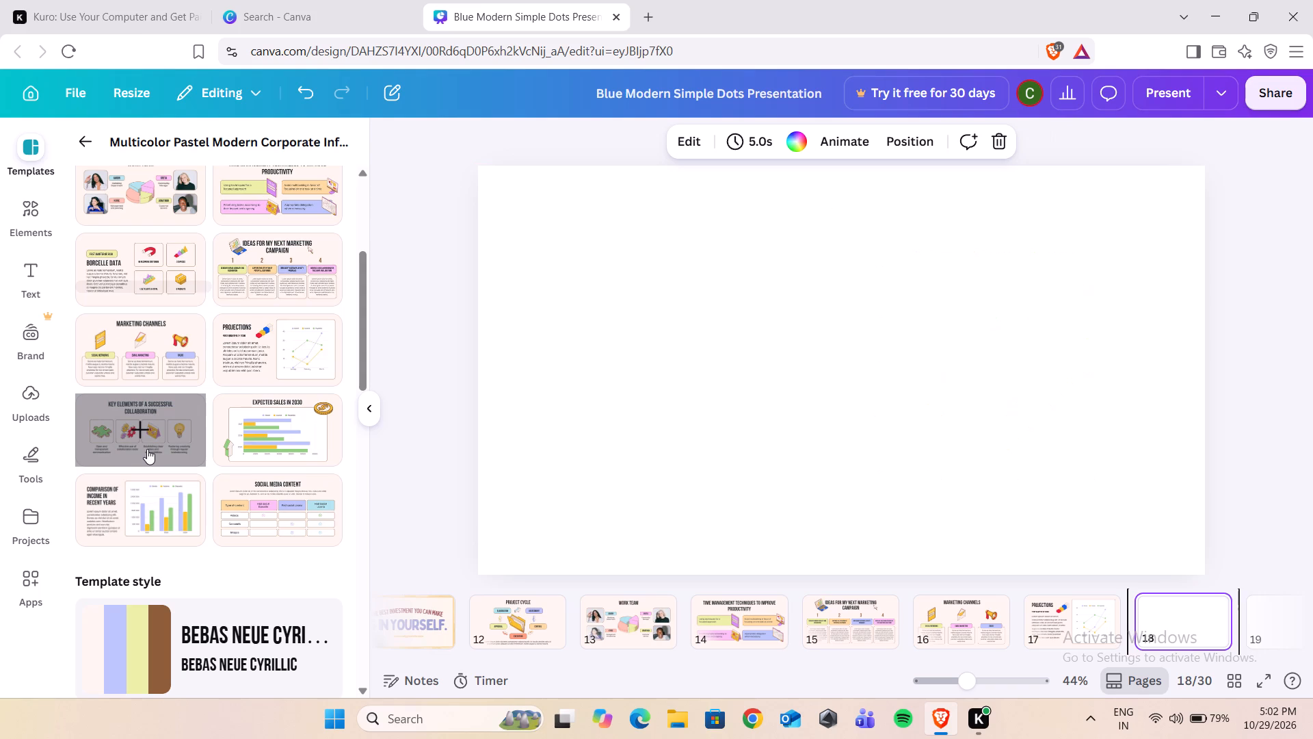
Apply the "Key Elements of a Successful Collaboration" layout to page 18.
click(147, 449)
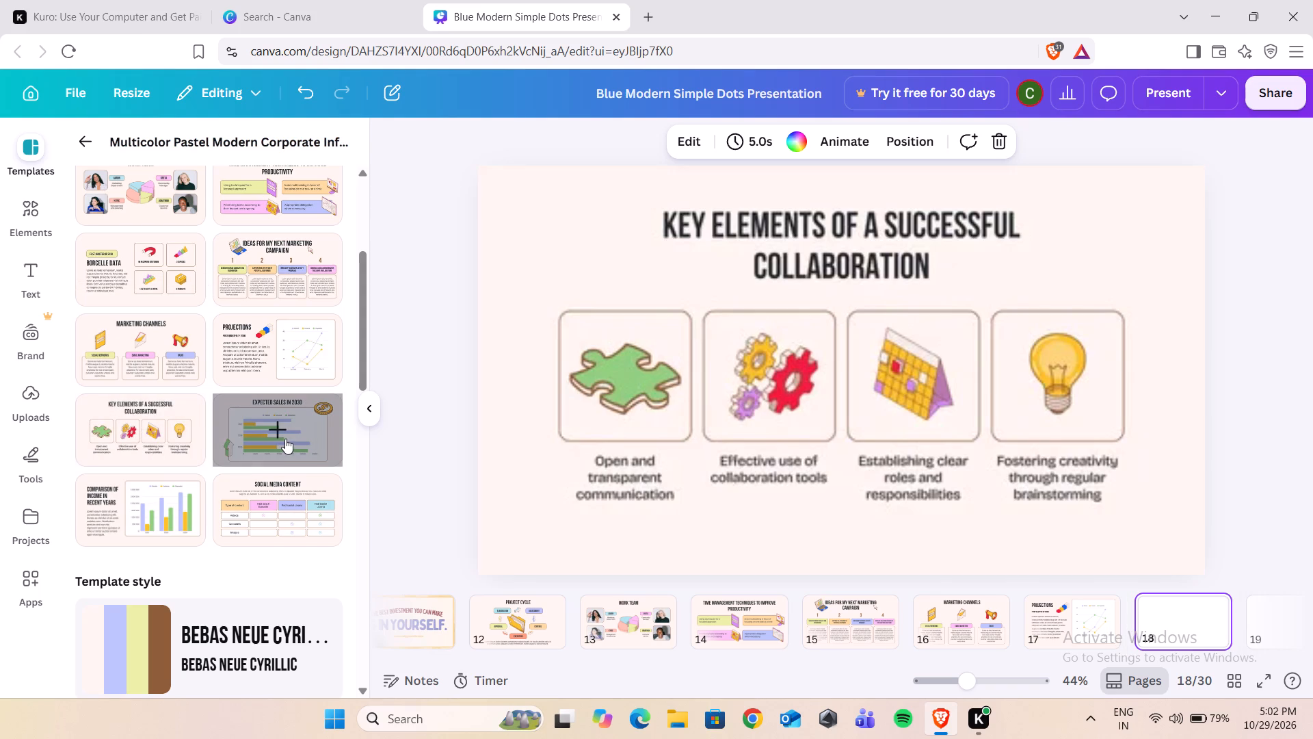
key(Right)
Apply the "Expected Sales in 2030" layout to page 18 and the "Comparison of Income in Recent Years" layout to page 19.
click(285, 438)
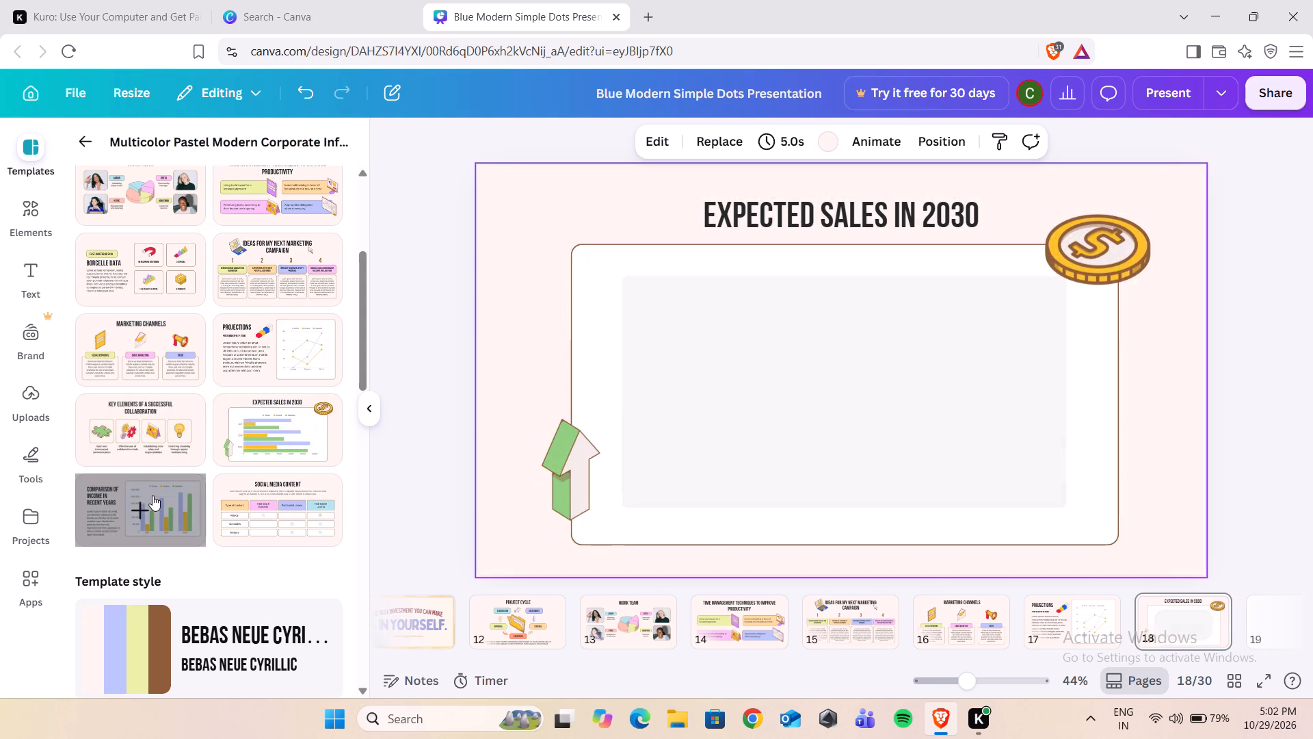
key(Right)
click(153, 499)
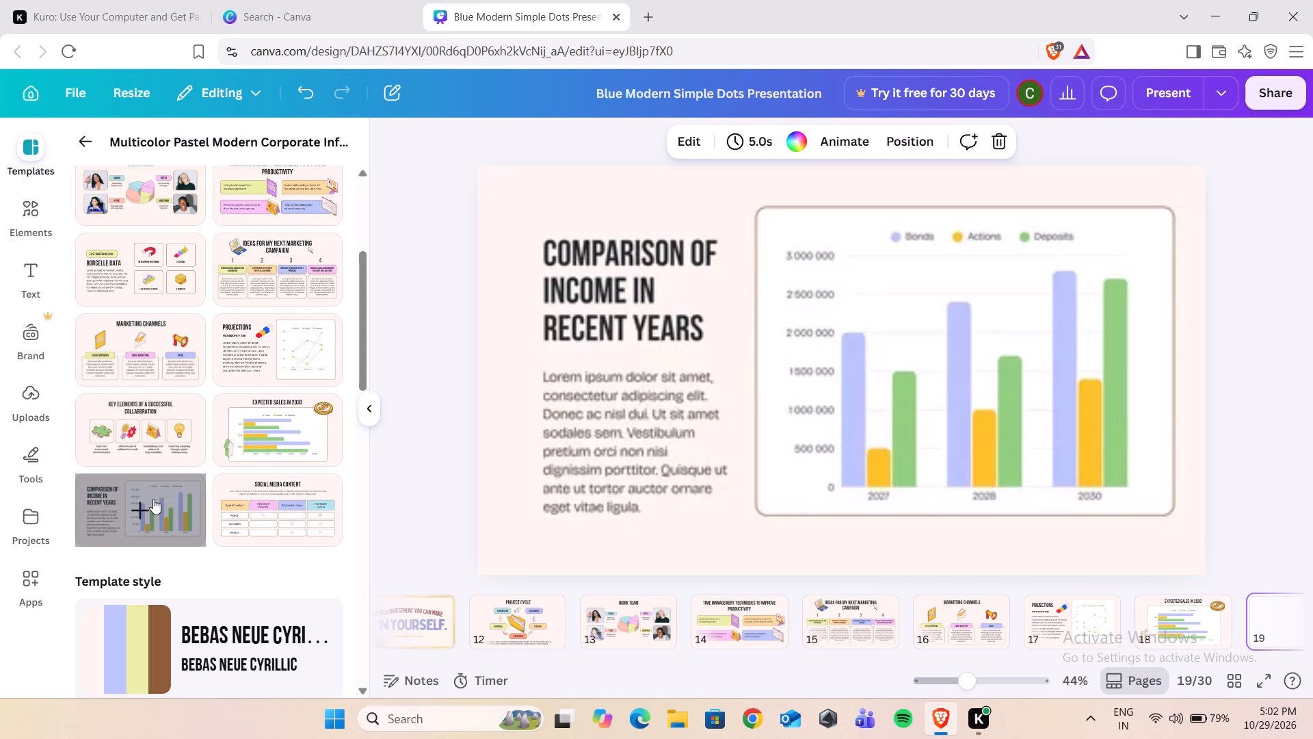
Apply the "Social Media Content" layout to page 20.
key(Right)
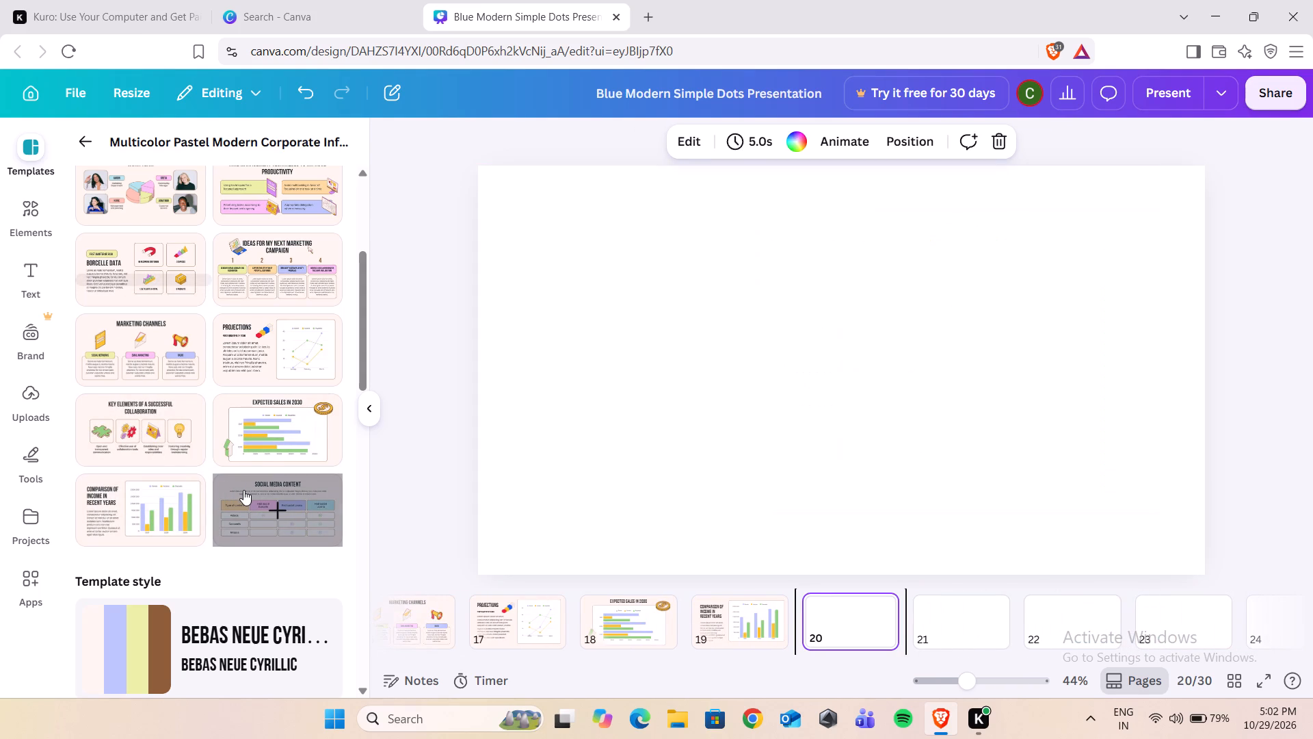
click(243, 490)
Advance to blank page 21 and open the "Multicolor Pastel Playful Doodle Infographic and Chart Presentation" template.
key(Right)
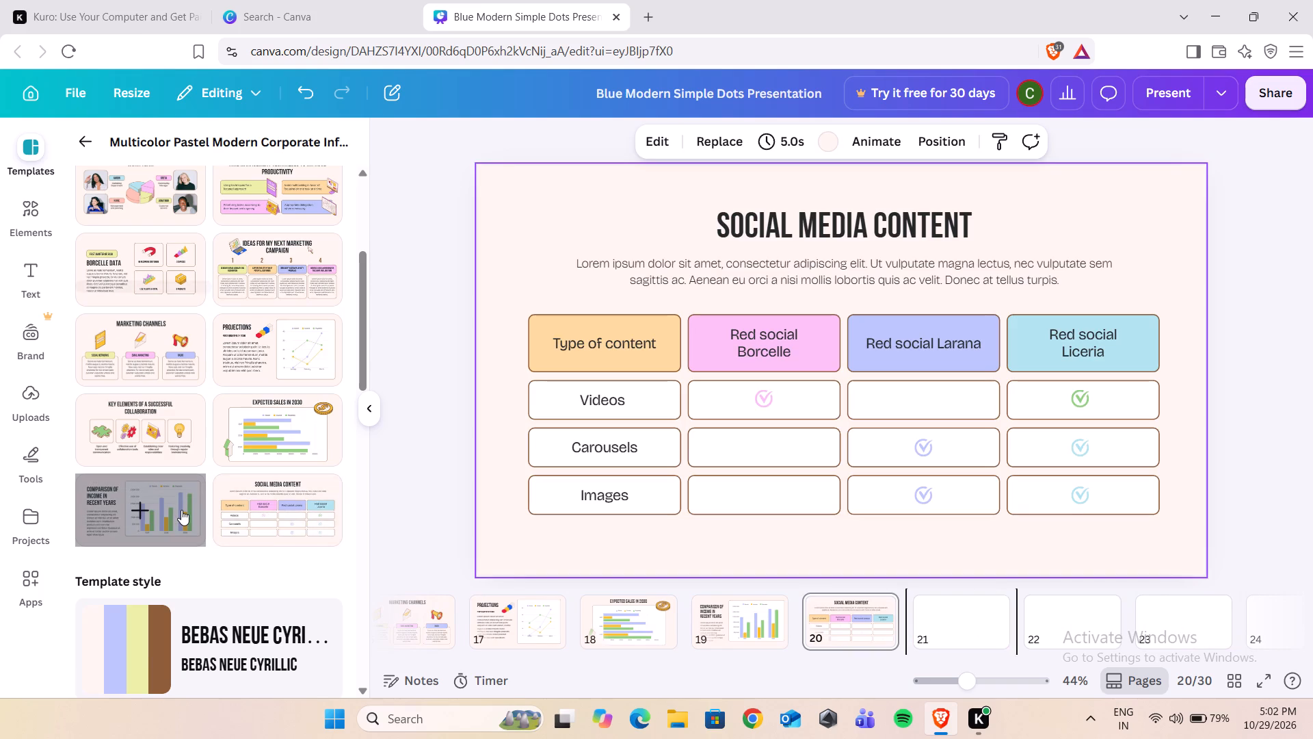
key(Right)
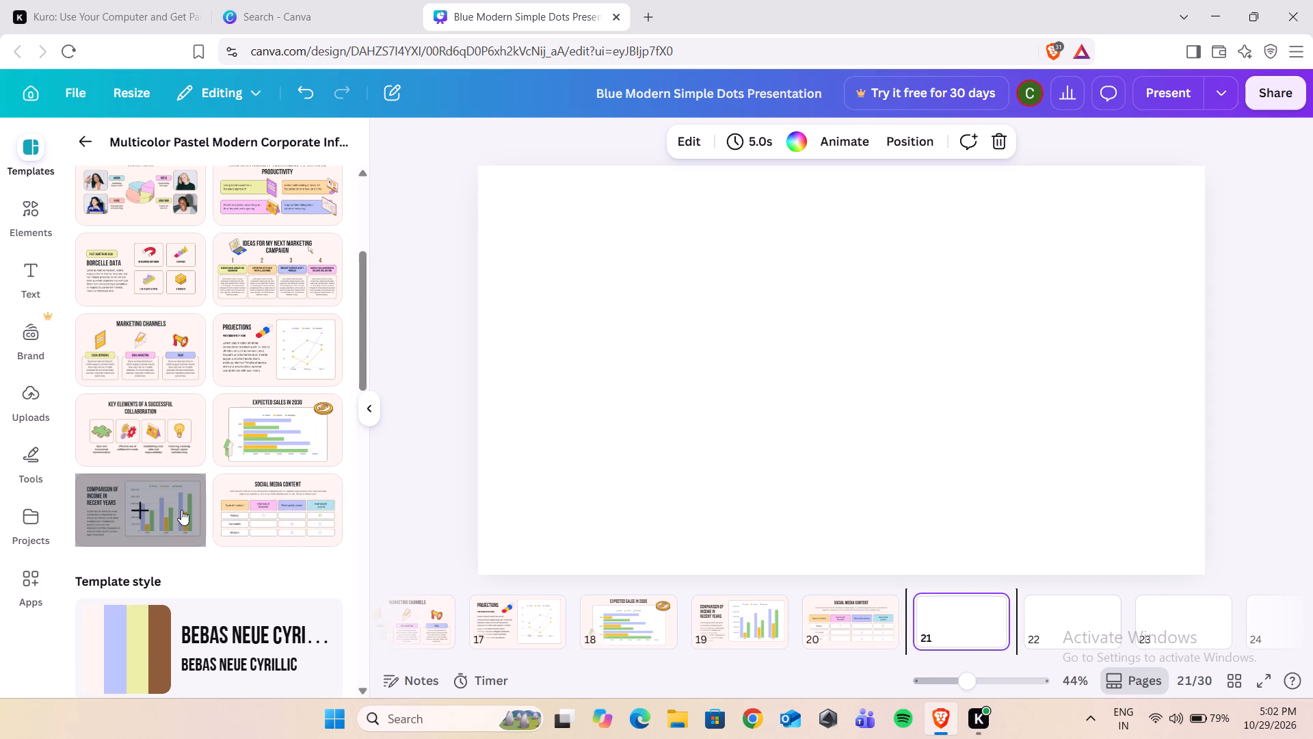
key(Right)
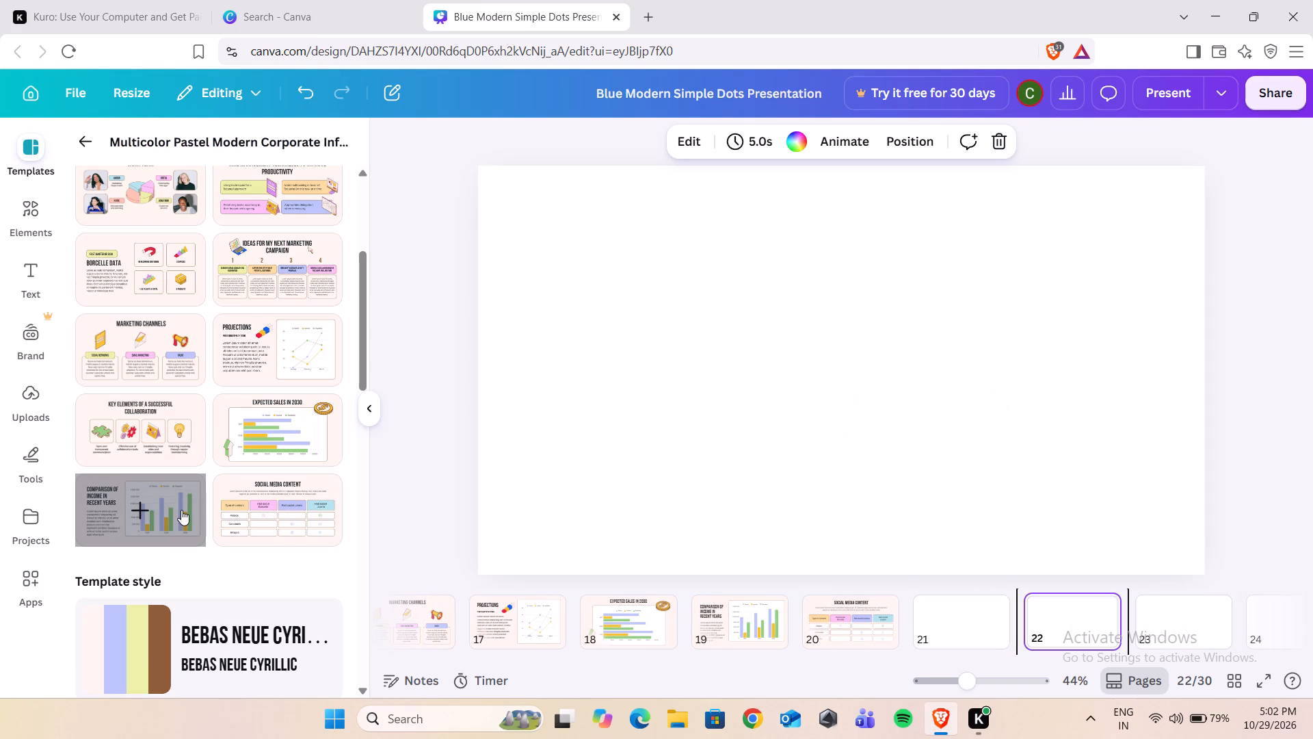
key(Left)
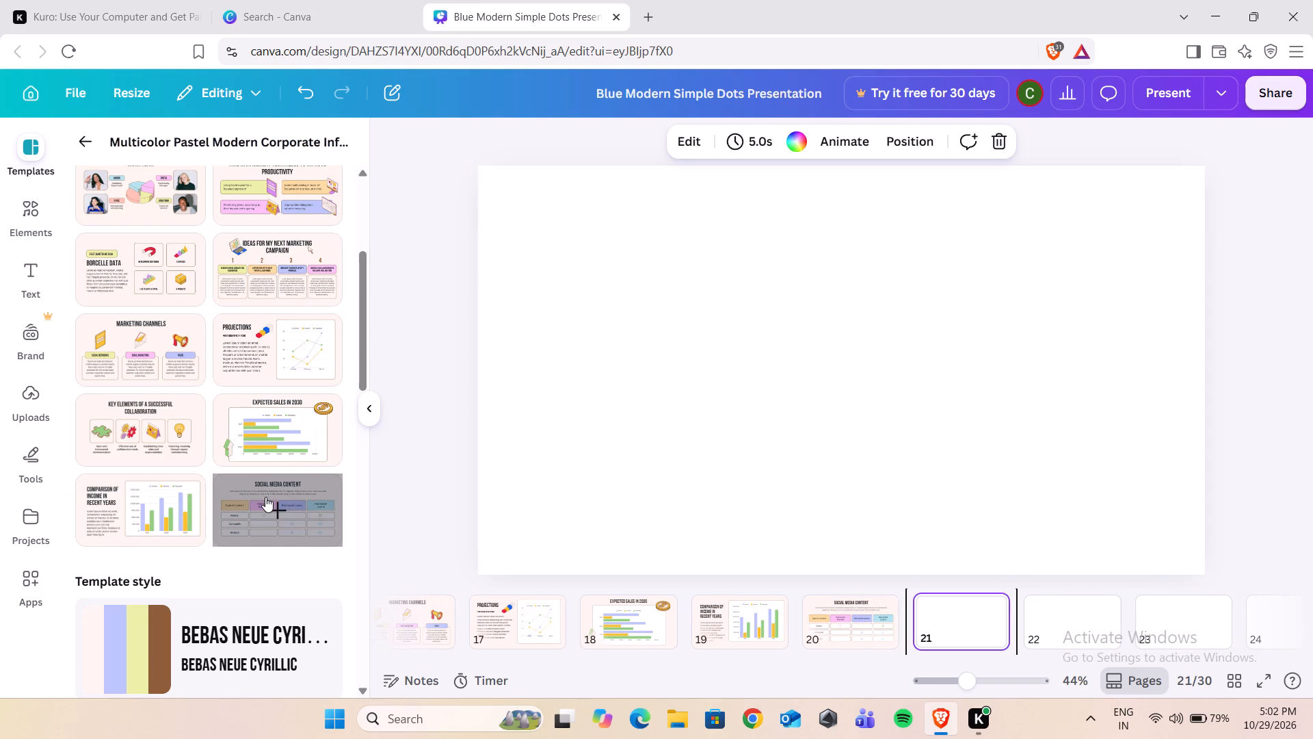
scroll(265, 497, down, 6)
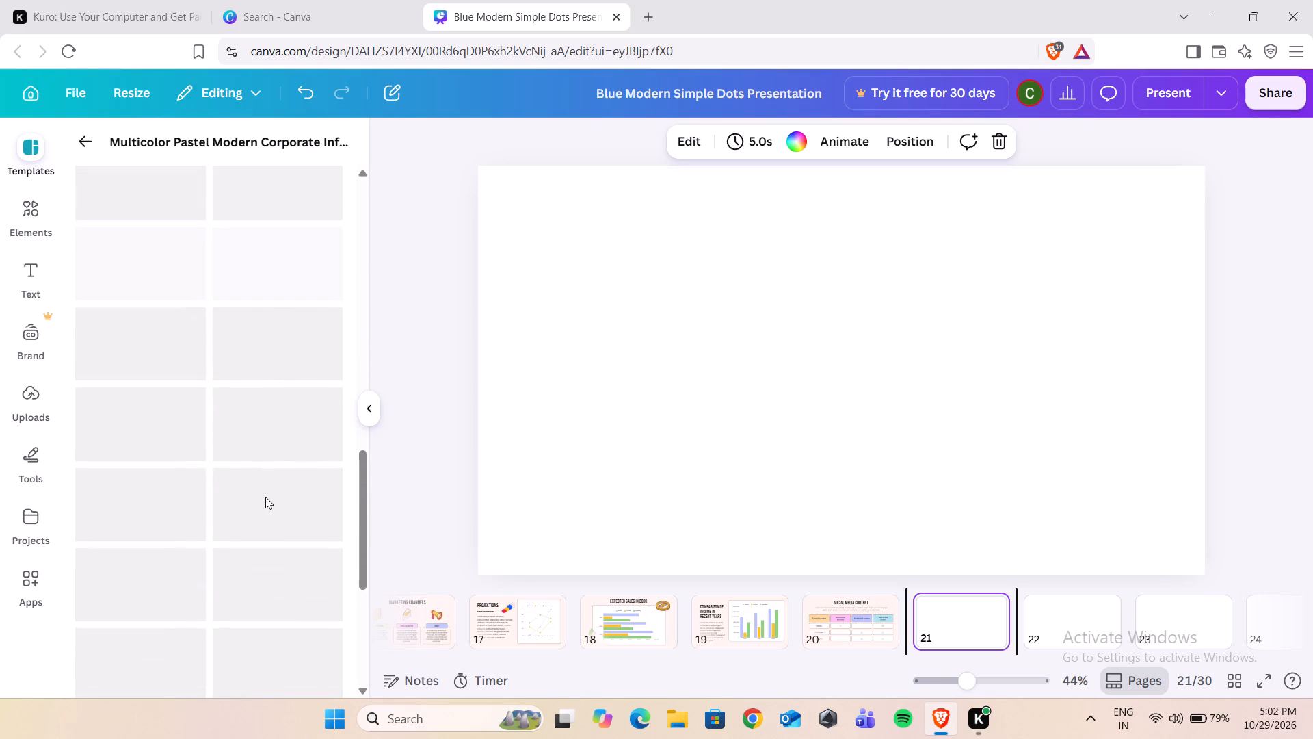
scroll(265, 497, up, 2)
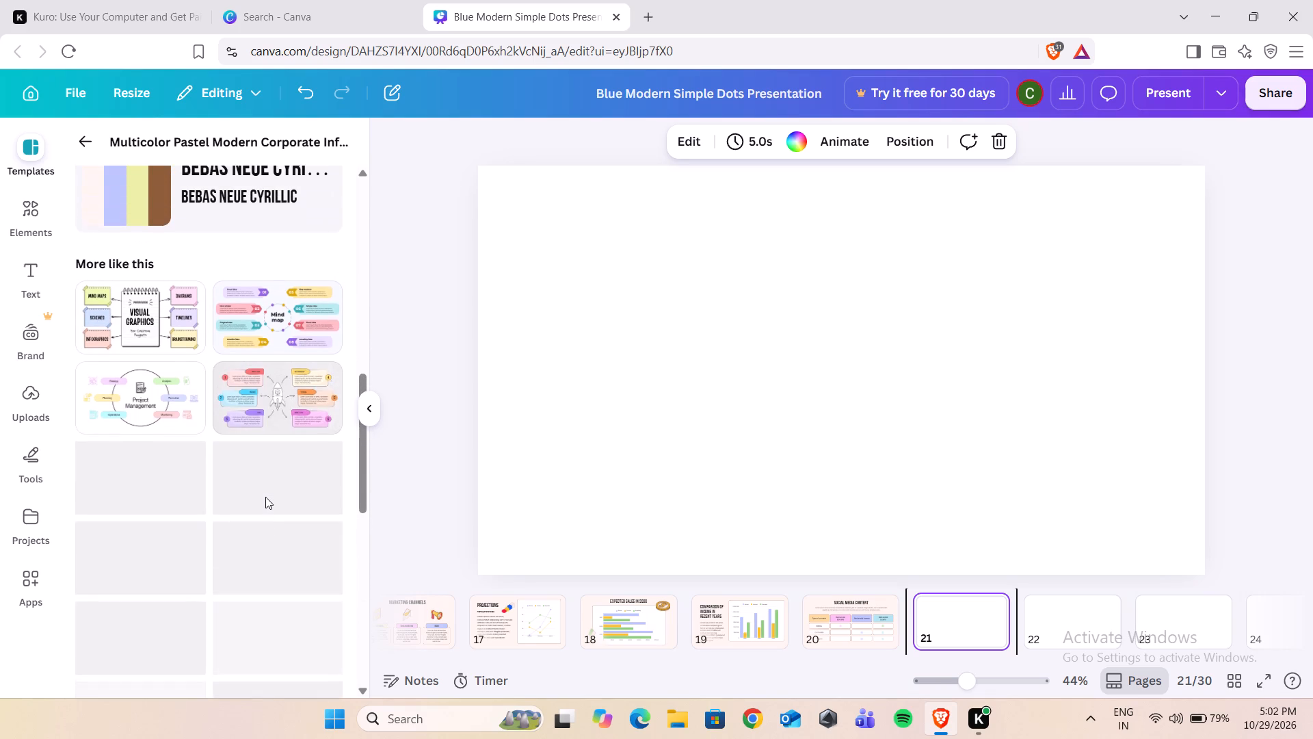
scroll(265, 497, up, 1)
click(146, 351)
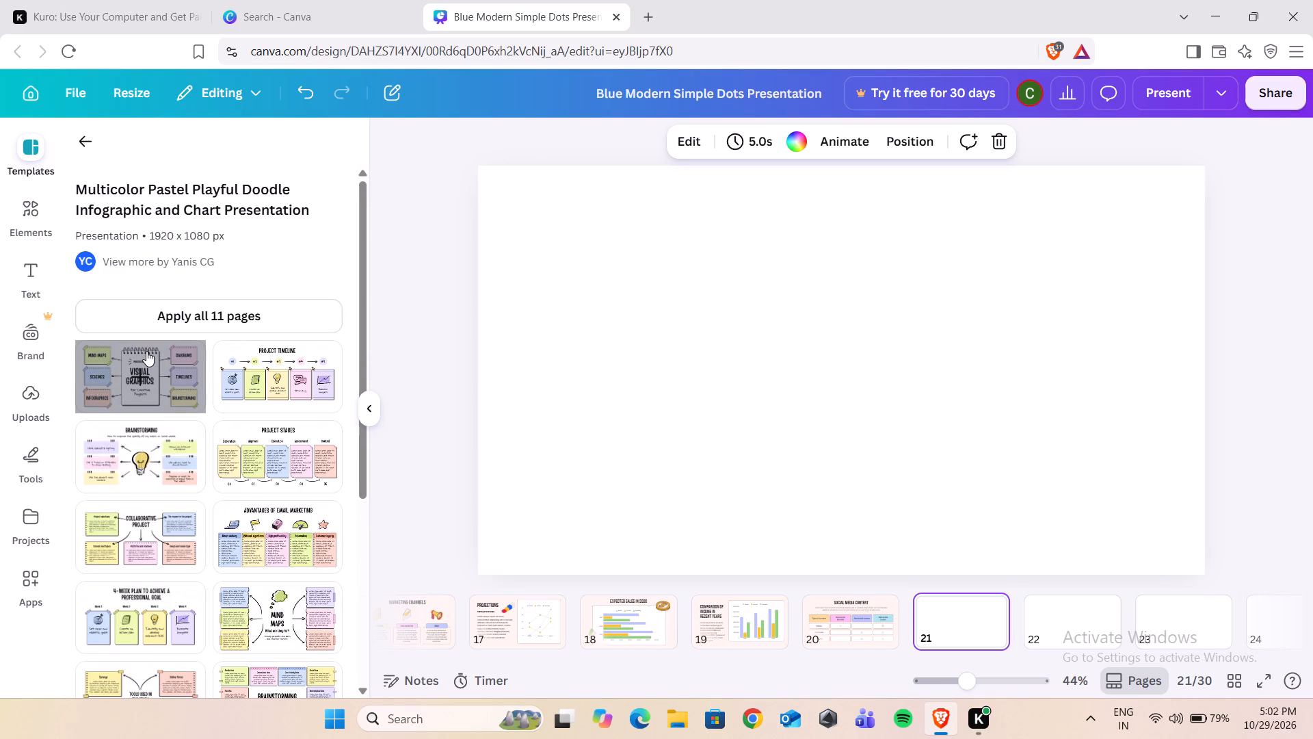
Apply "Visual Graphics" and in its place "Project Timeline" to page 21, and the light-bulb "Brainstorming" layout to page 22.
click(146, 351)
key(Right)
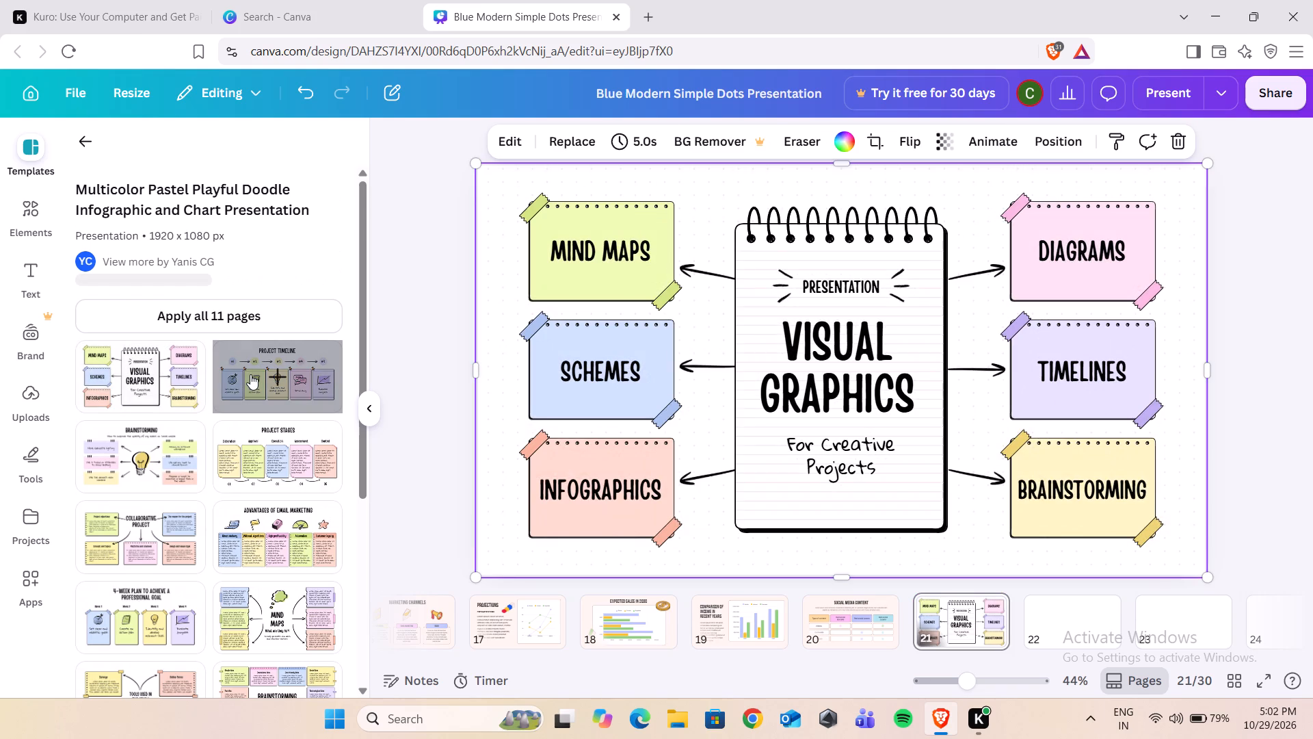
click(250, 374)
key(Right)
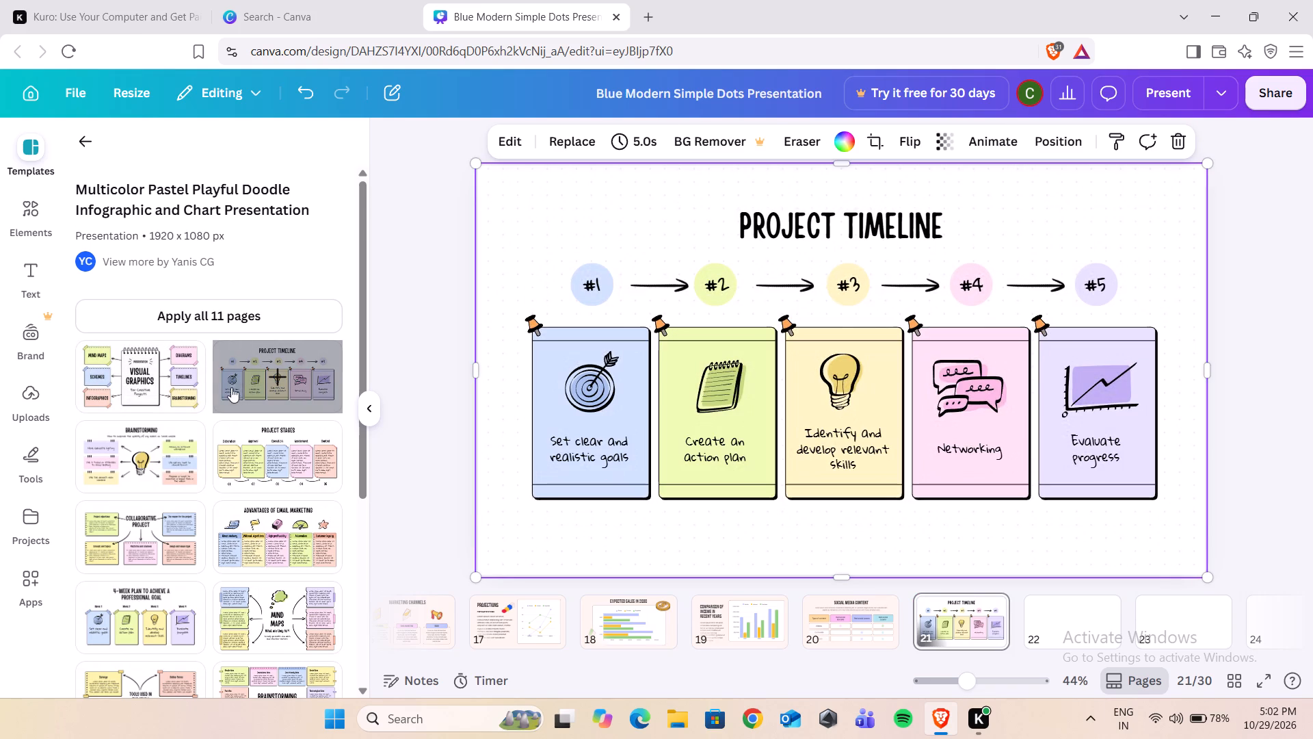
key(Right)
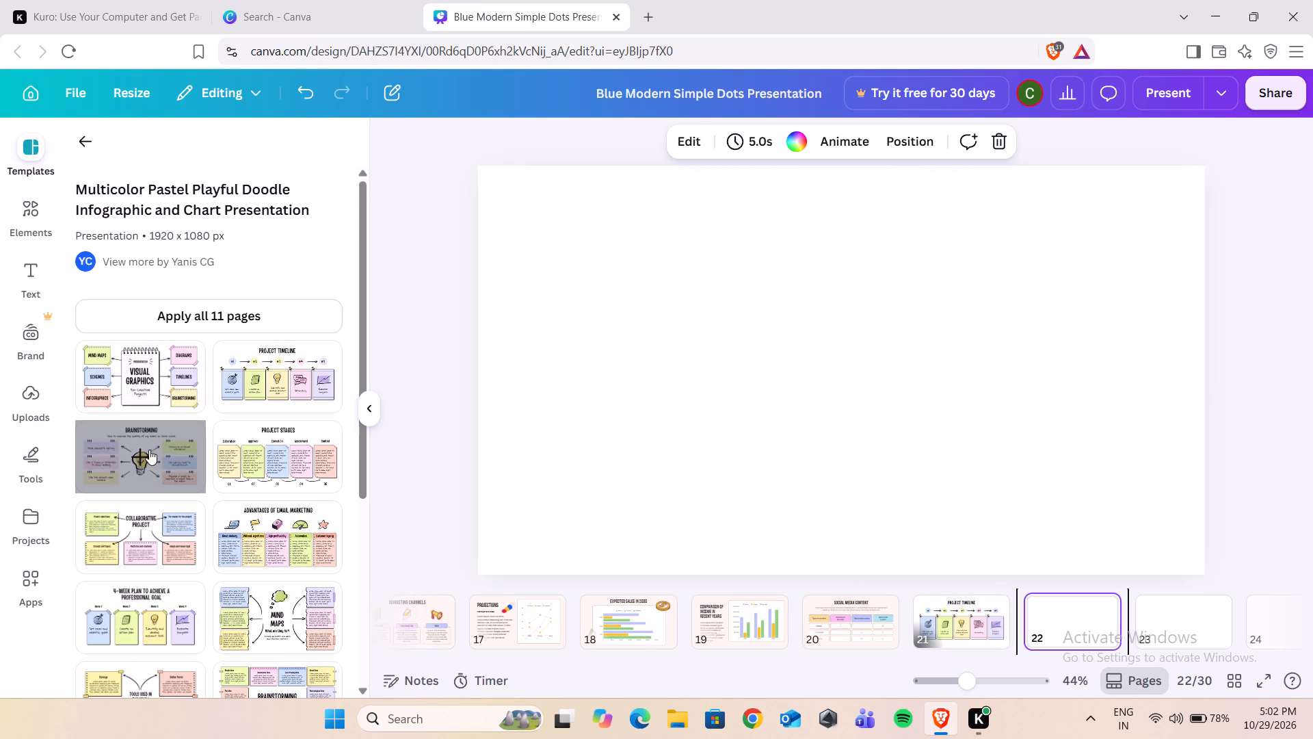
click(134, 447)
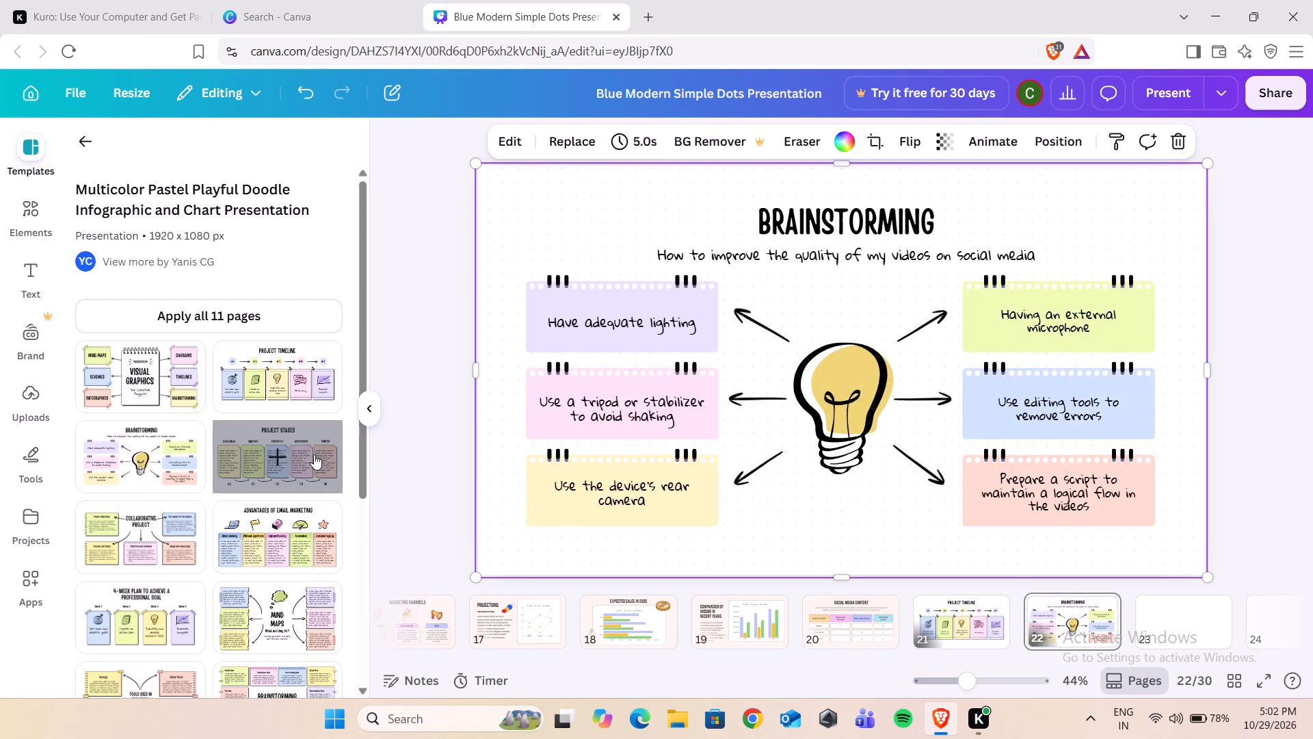
Apply the "Visual Graphics" layout to page 21 and the "Project Timeline" layout to page 22.
key(Left)
click(172, 385)
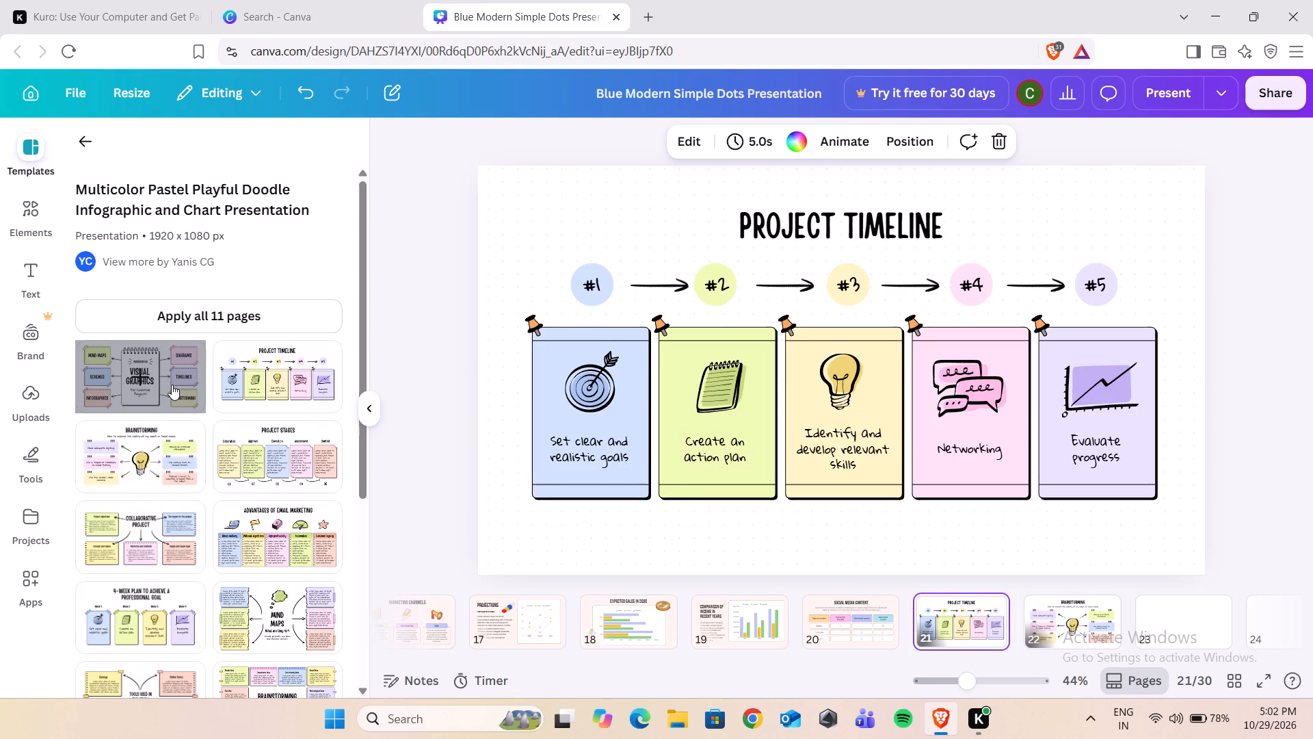
key(Right)
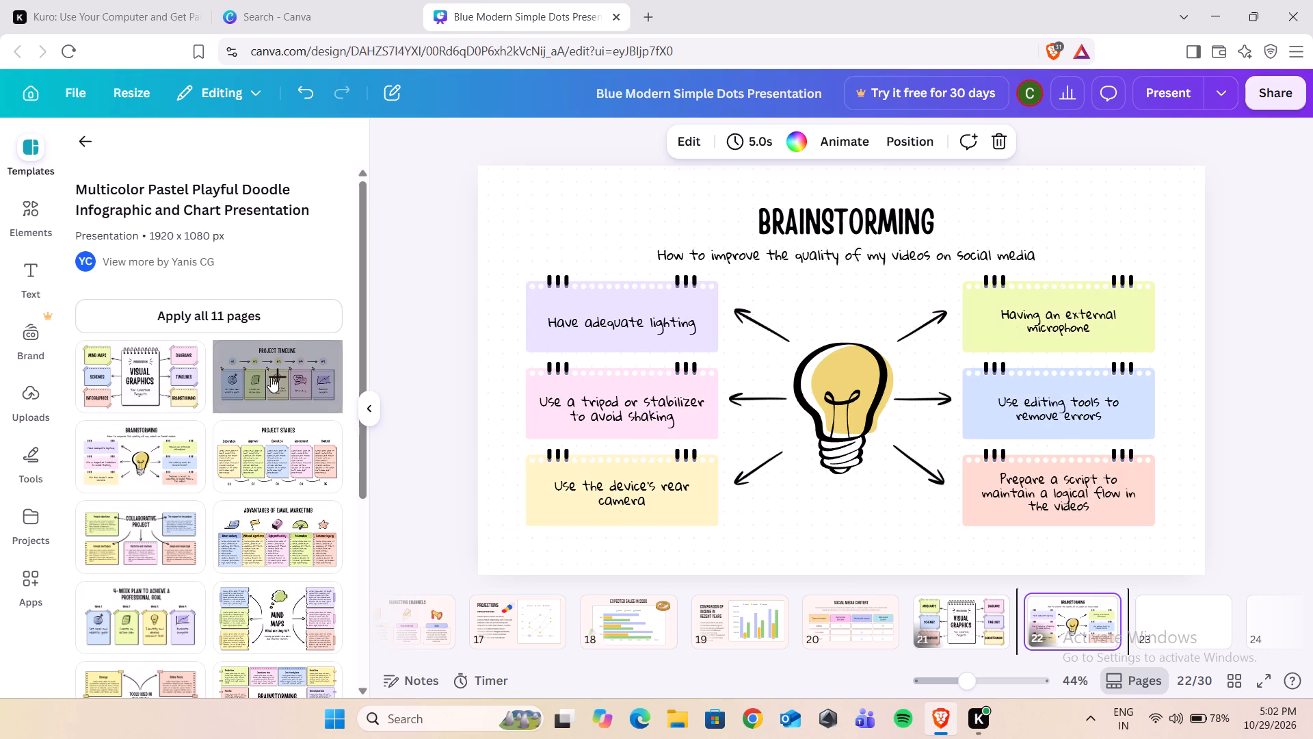
click(278, 378)
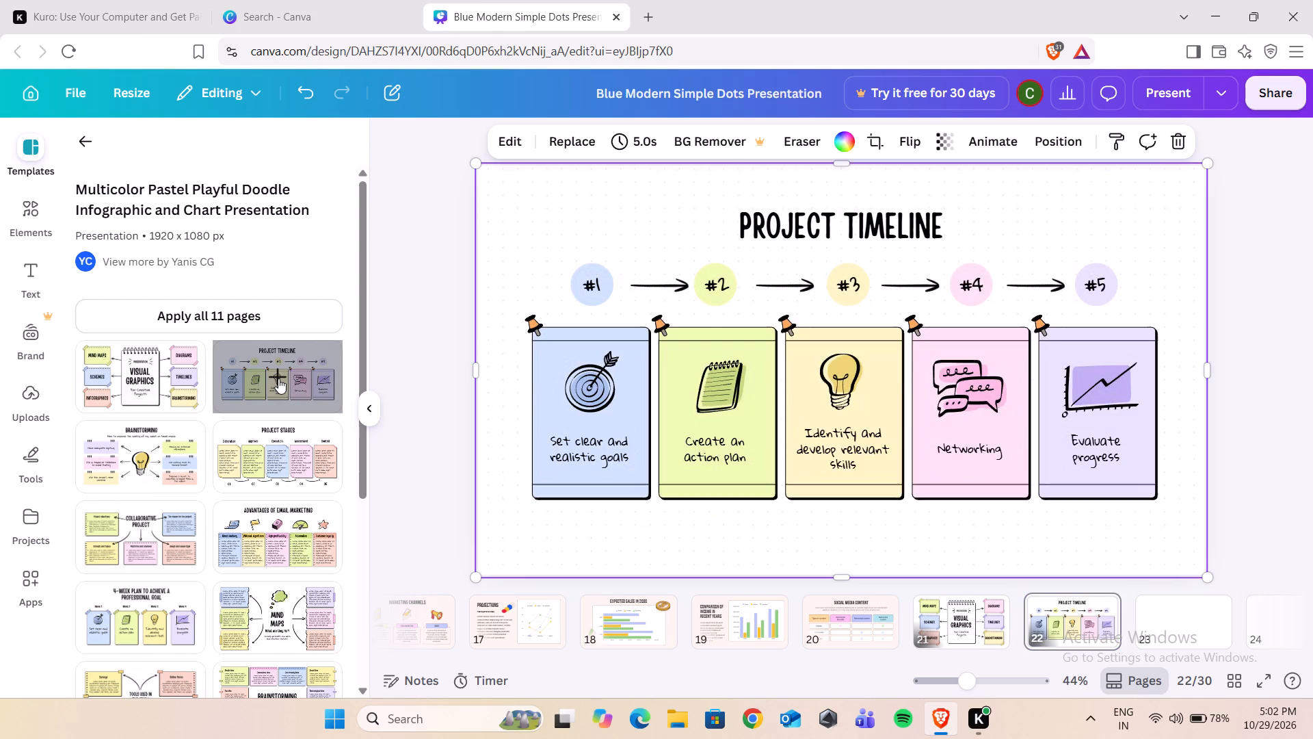
Apply the light-bulb "Brainstorming" layout to page 23 and the "Project Stages" layout to page 24.
key(Right)
click(126, 465)
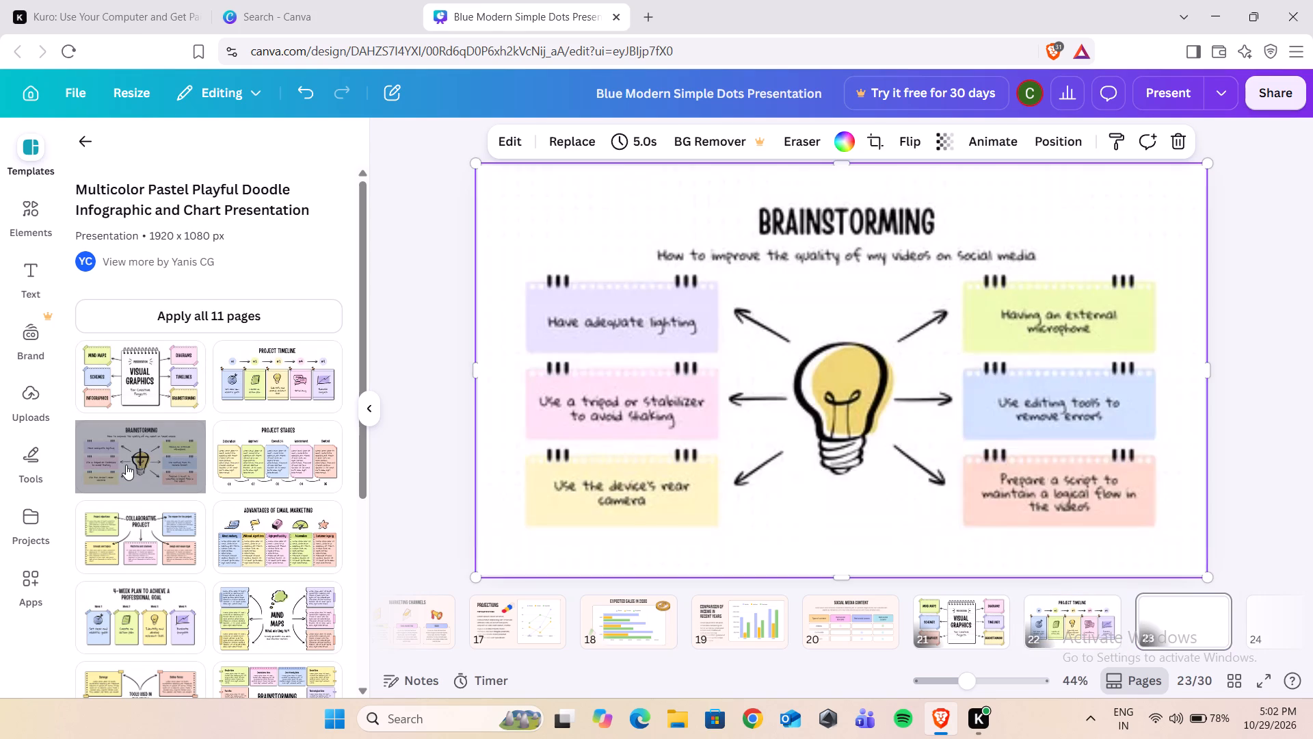
key(Right)
click(239, 450)
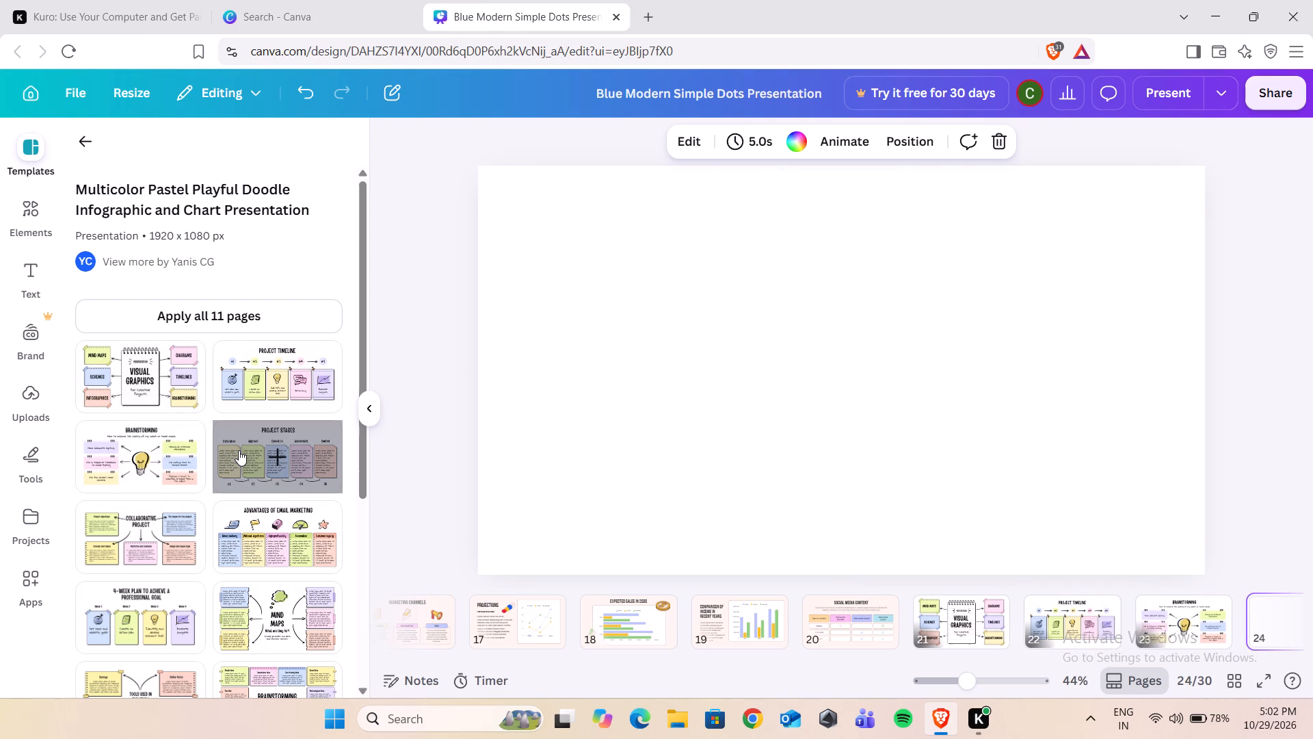
Apply the "Collaborative Project" layout to page 25 and the "Advantages of Email Marketing" layout to page 26.
key(Right)
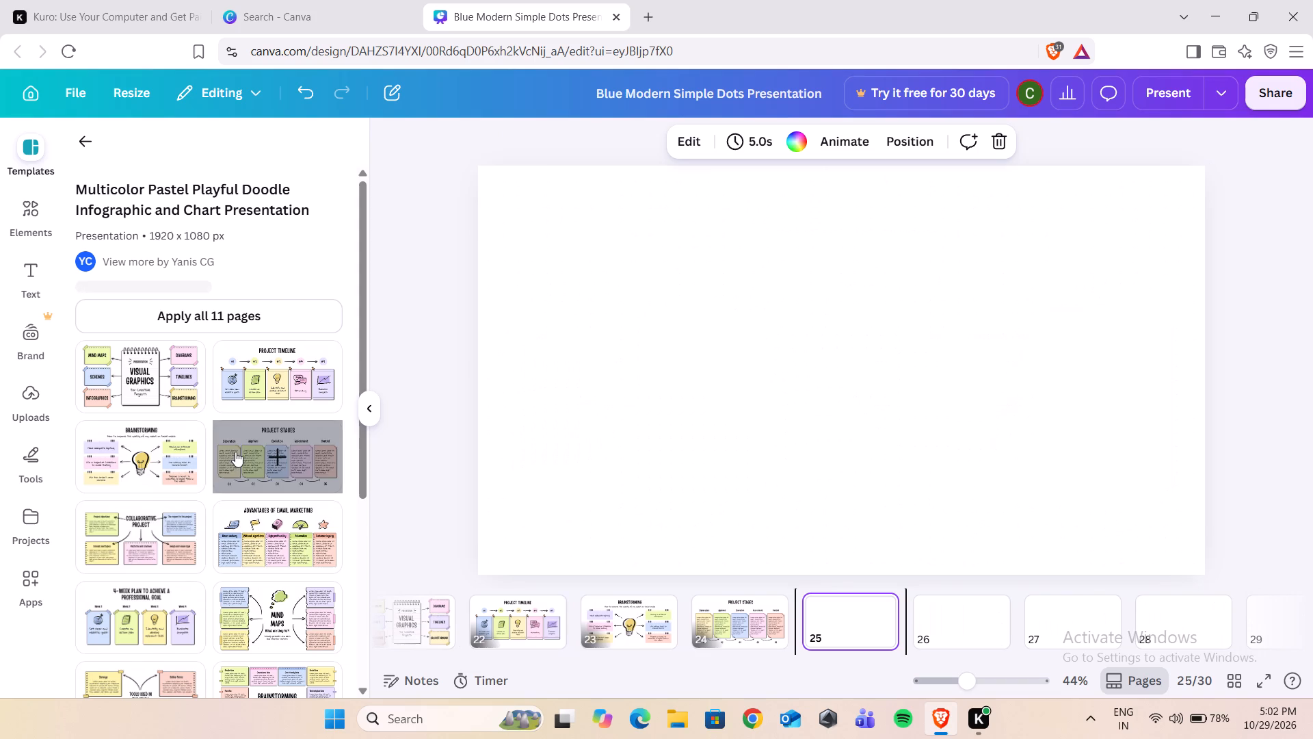
click(139, 521)
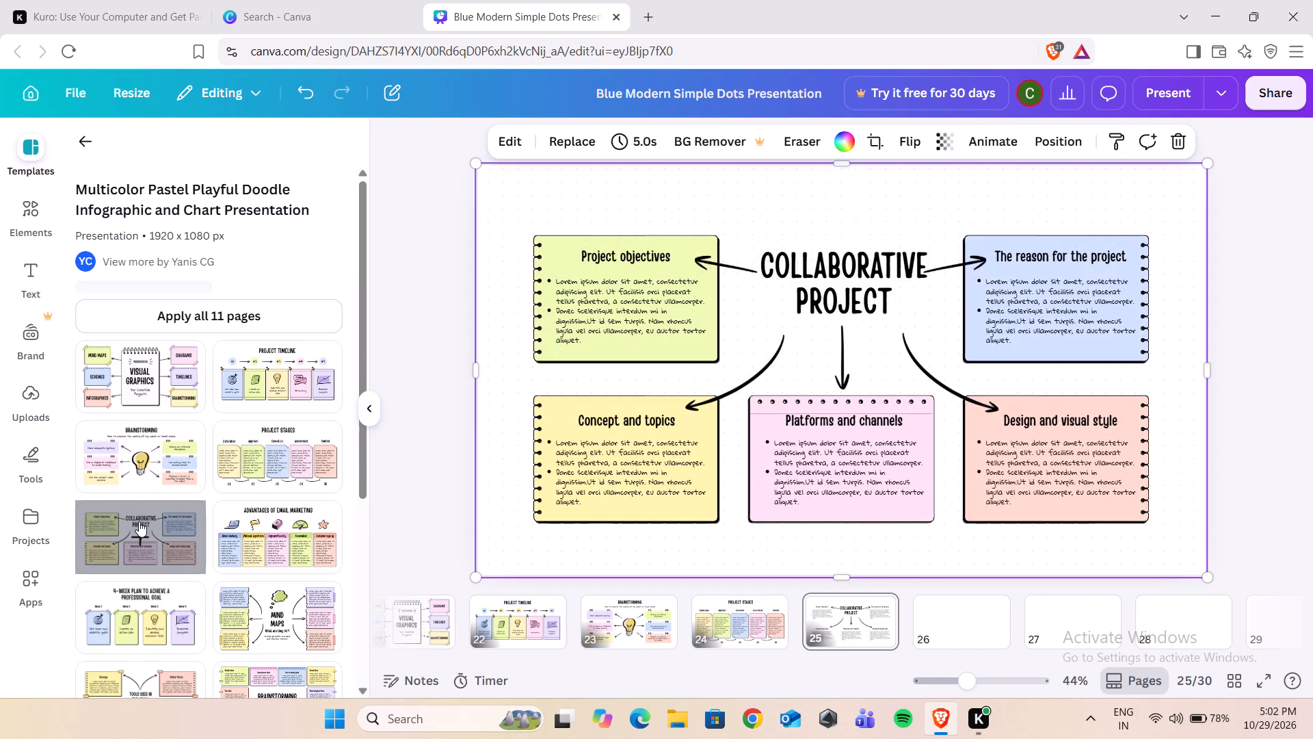
key(Right)
click(282, 535)
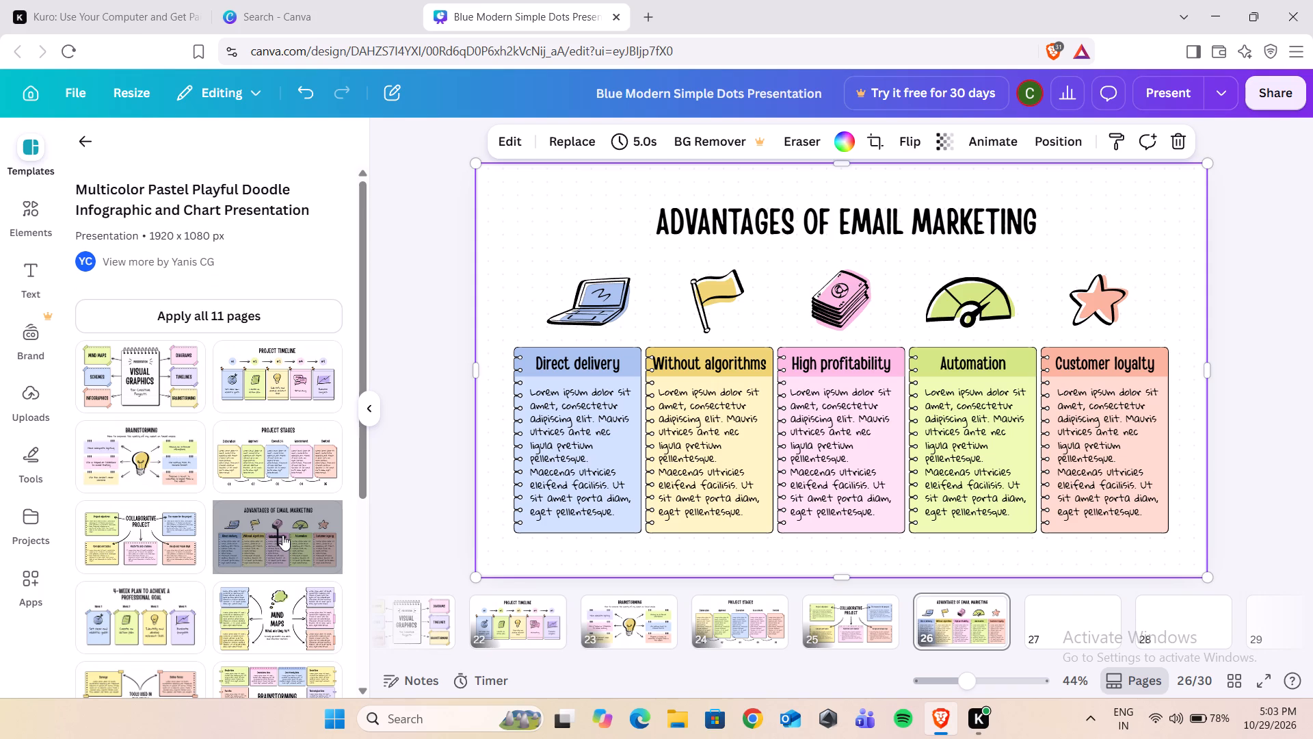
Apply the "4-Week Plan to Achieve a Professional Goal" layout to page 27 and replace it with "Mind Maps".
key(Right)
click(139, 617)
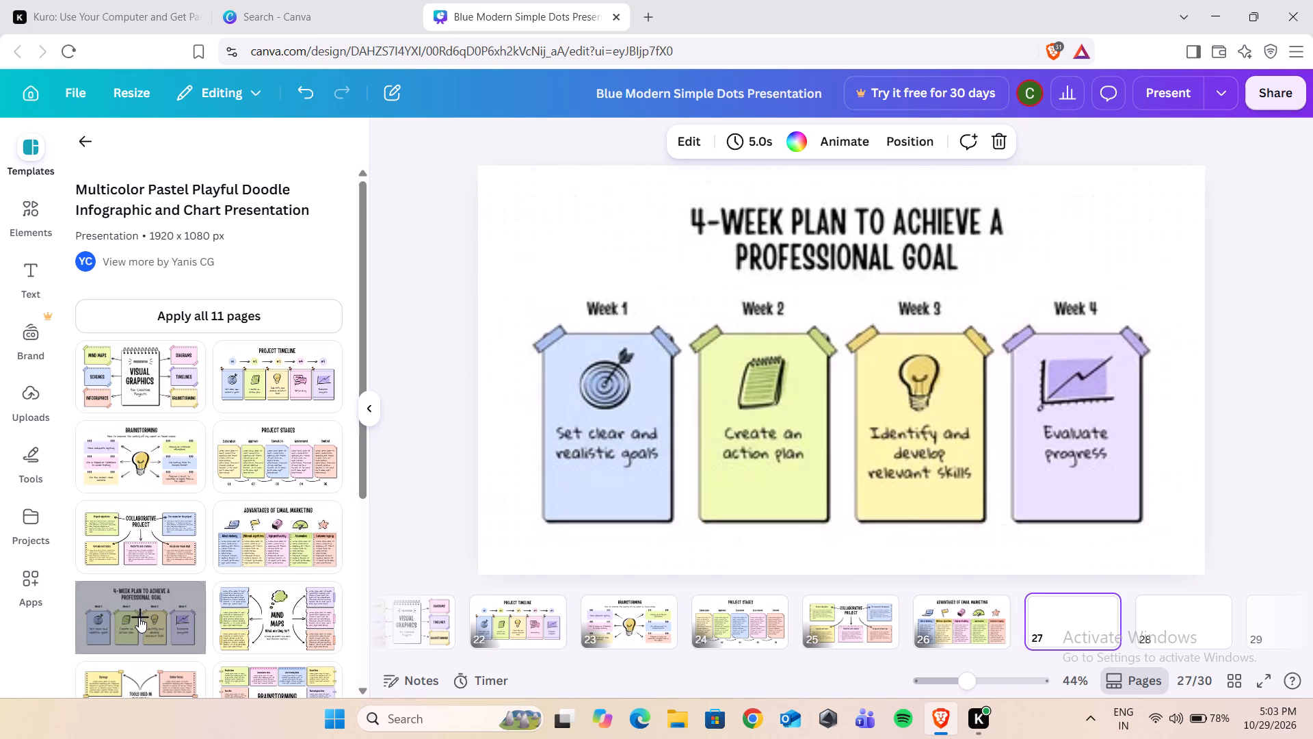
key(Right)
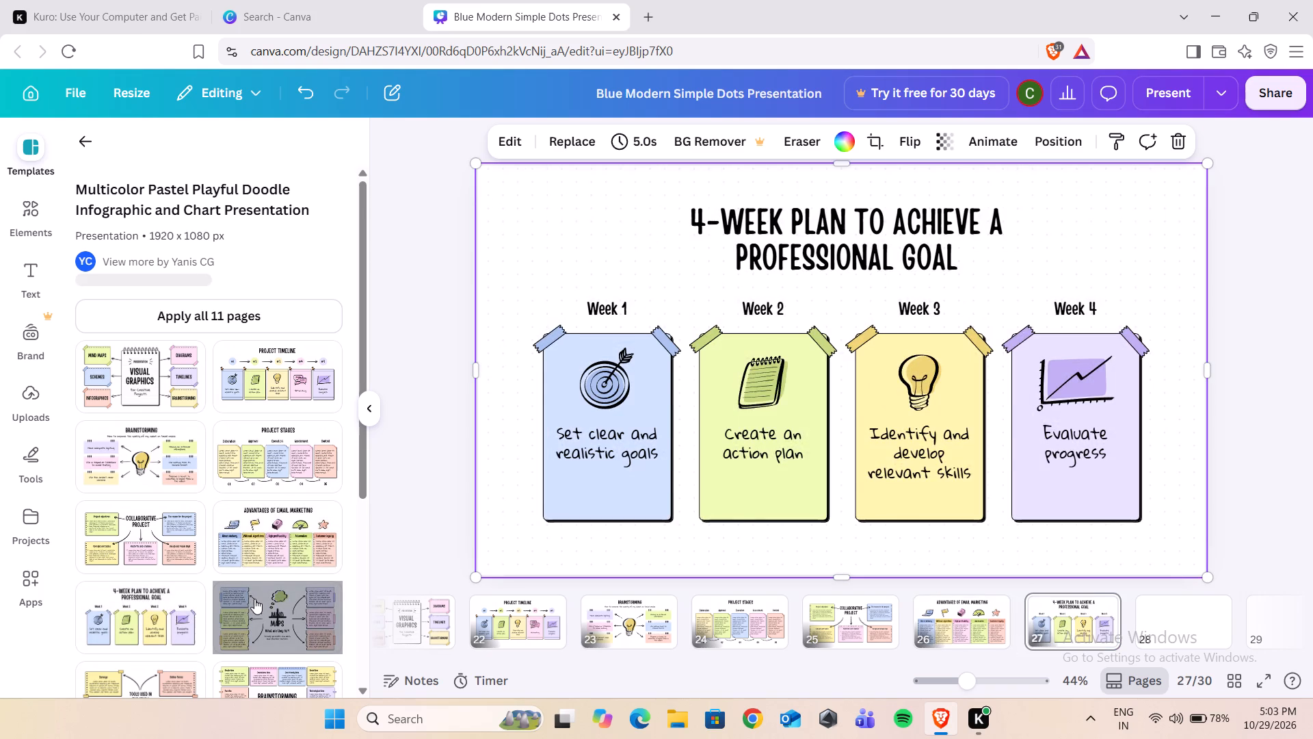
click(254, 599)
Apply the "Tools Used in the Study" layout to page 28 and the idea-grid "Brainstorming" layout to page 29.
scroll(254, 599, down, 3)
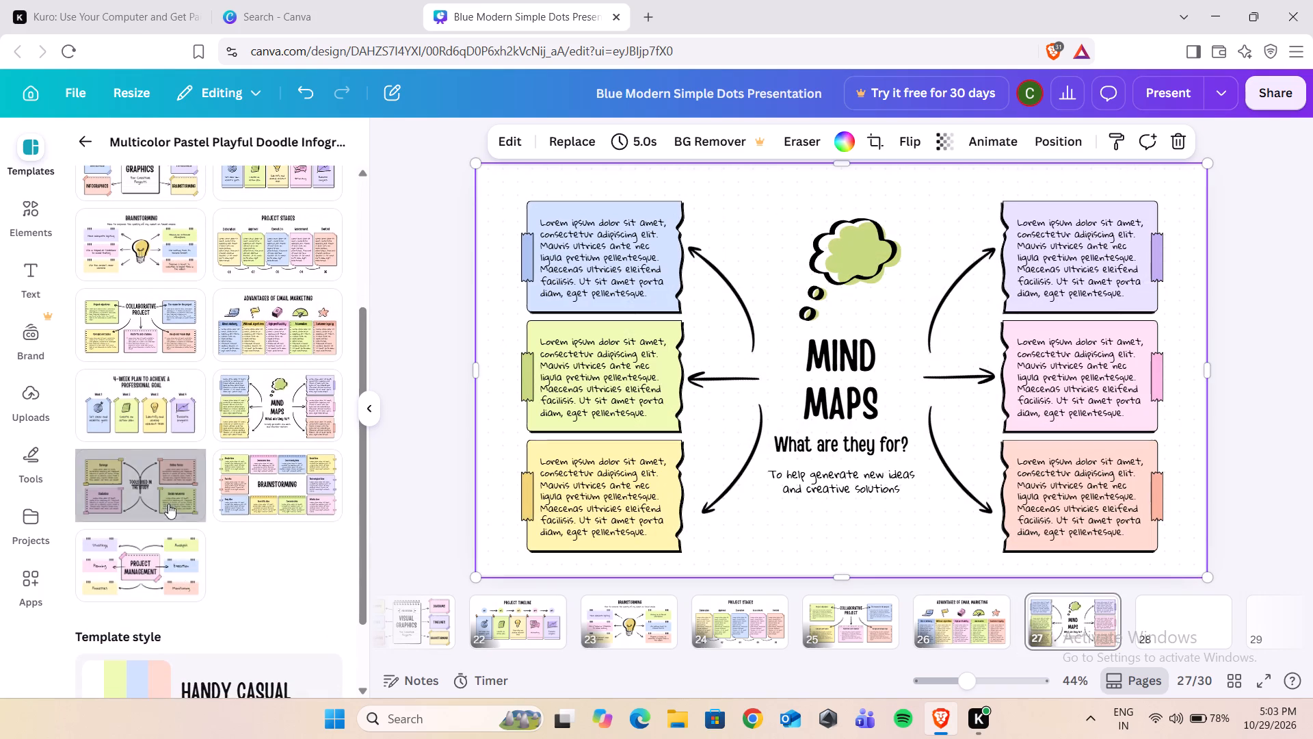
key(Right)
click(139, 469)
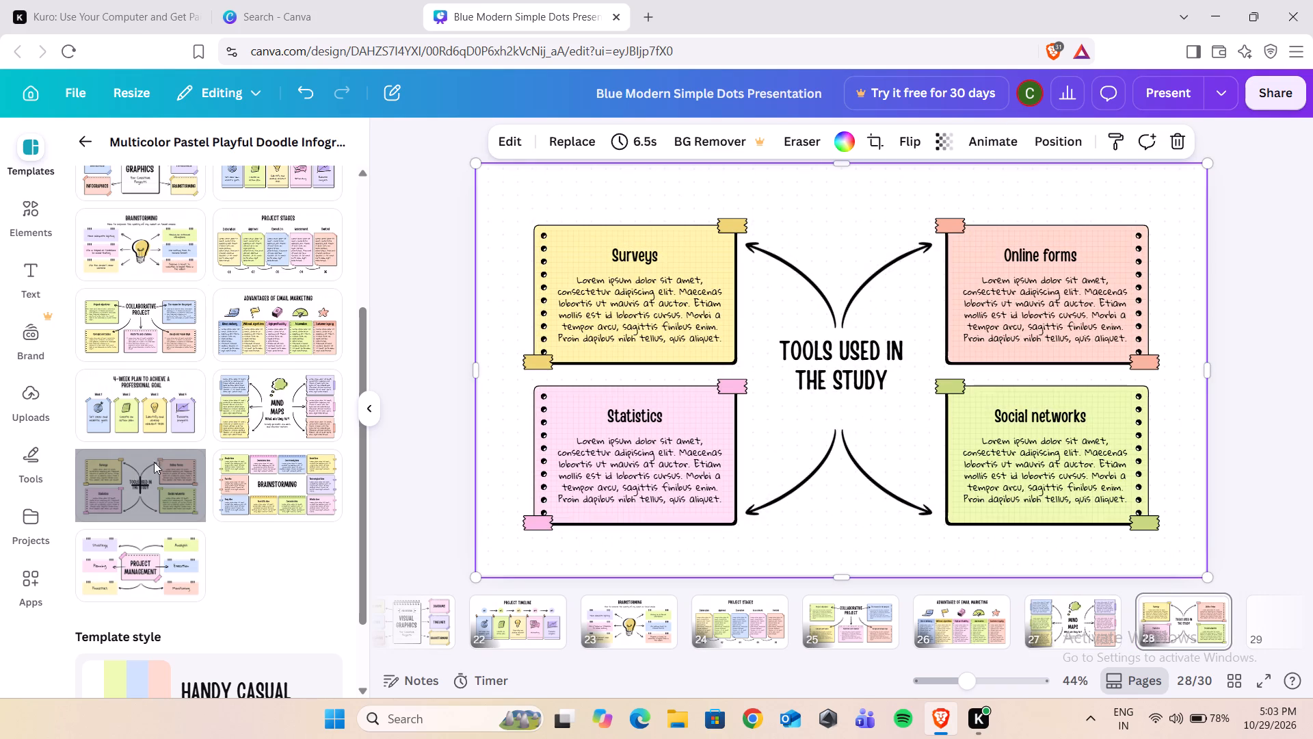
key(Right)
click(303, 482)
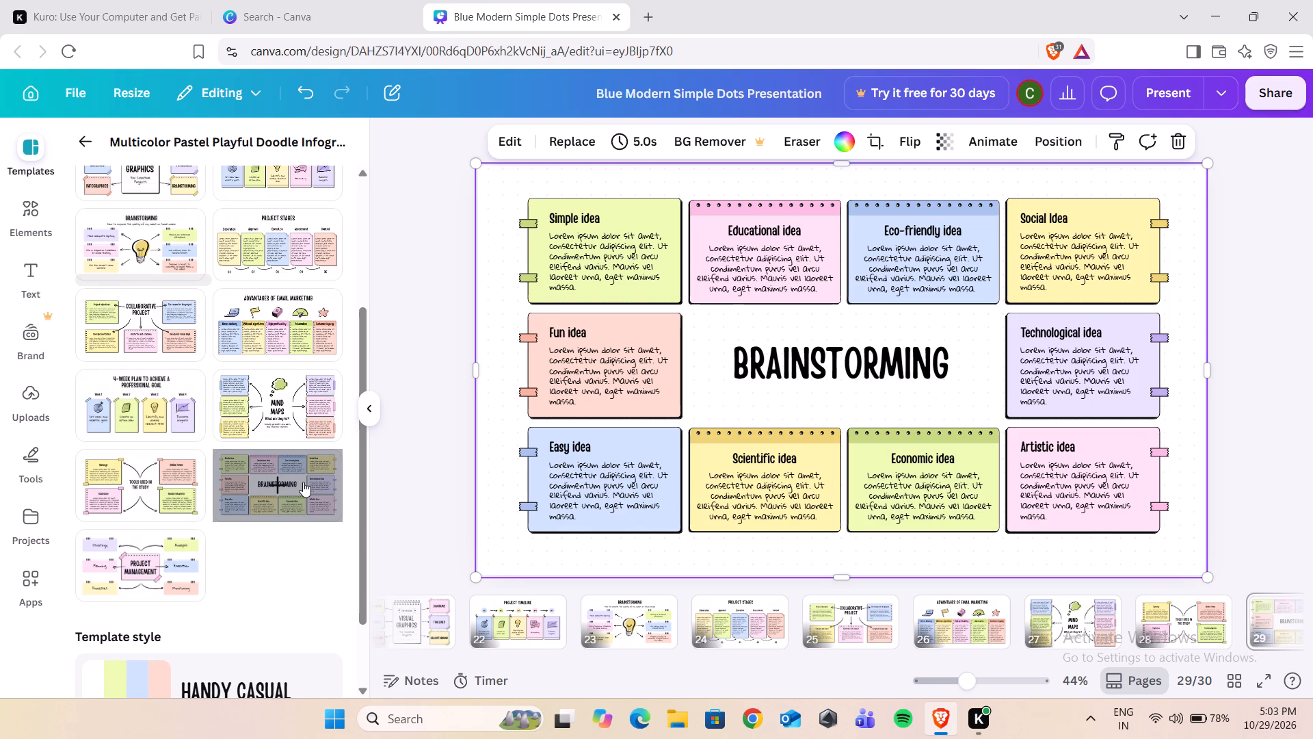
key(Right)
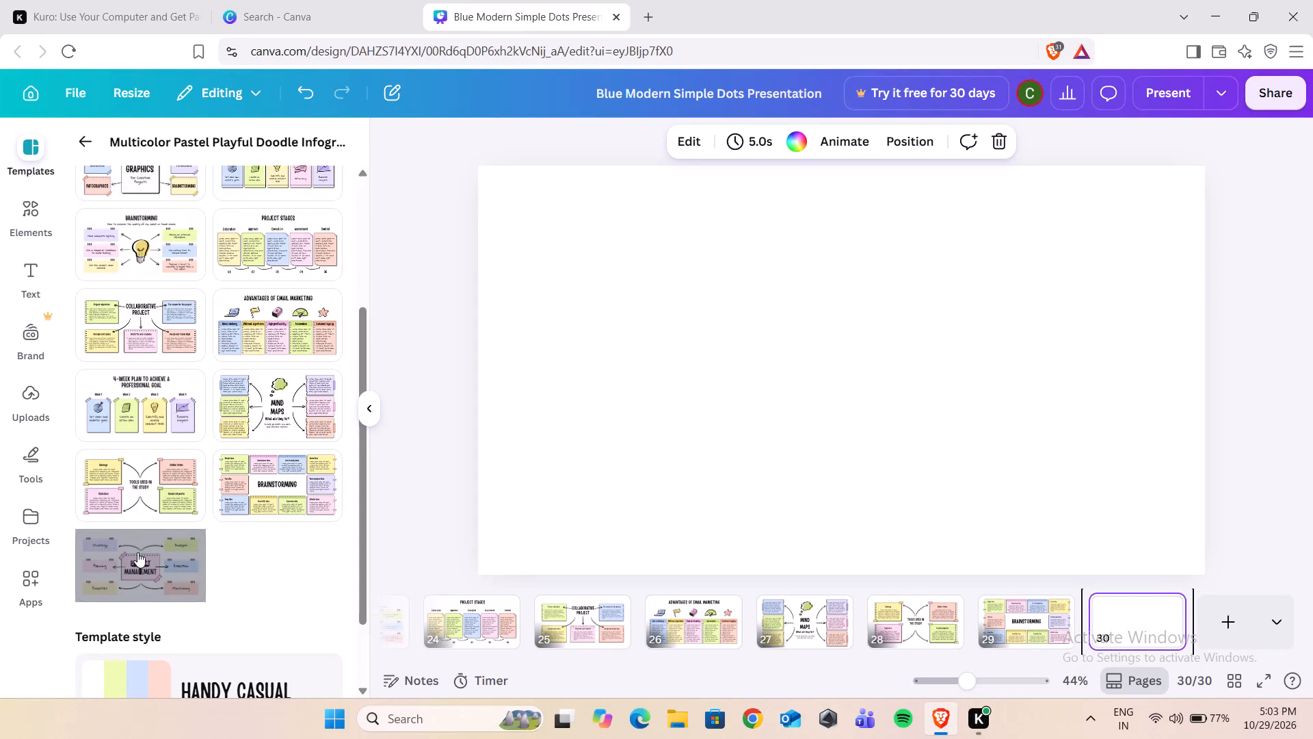
Apply the "4-Week Plan to Achieve a Professional Goal" layout to page 27 and the "Mind Maps" layout to page 28.
click(799, 618)
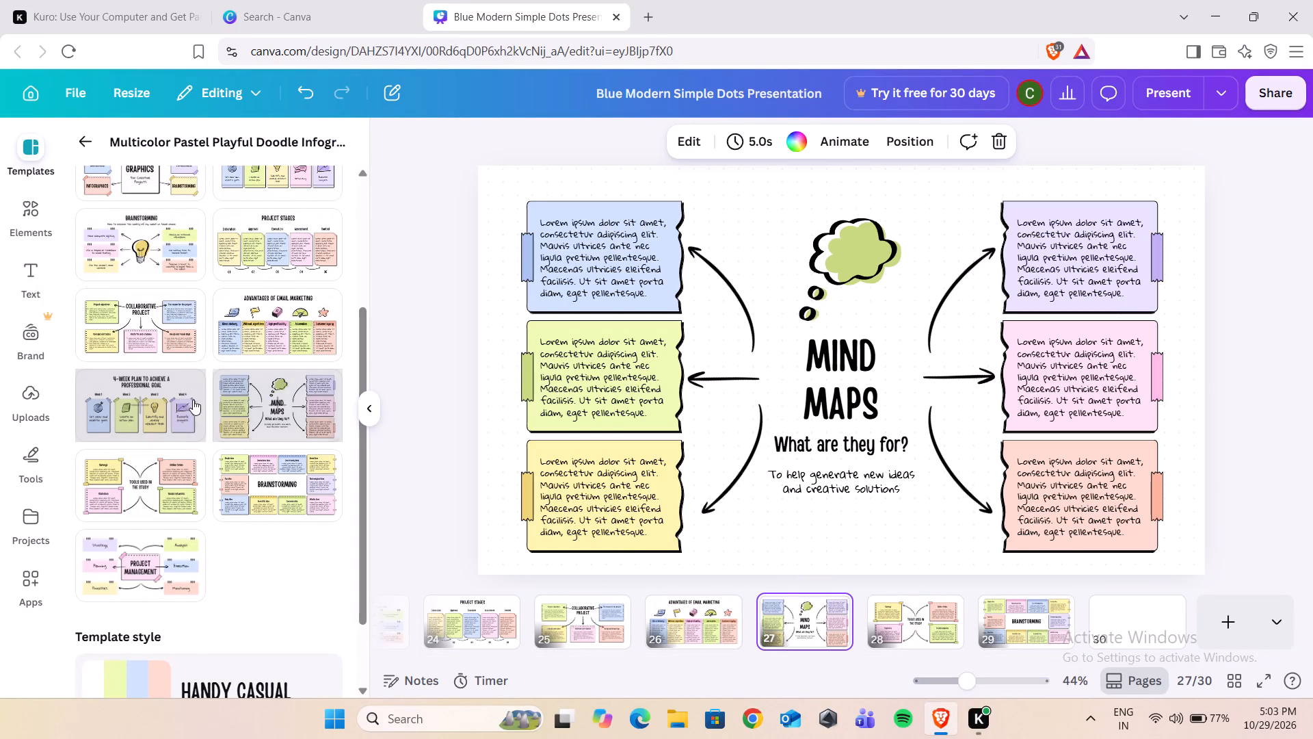
click(188, 398)
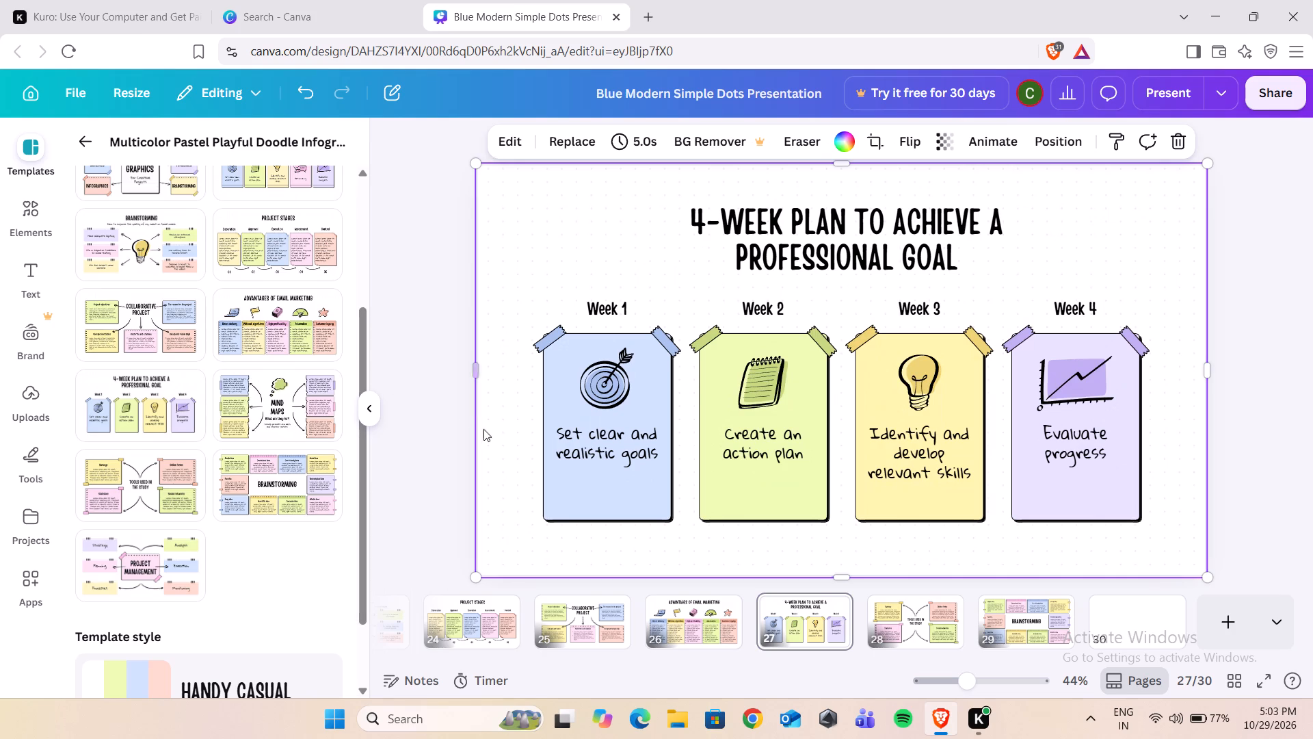
key(Right)
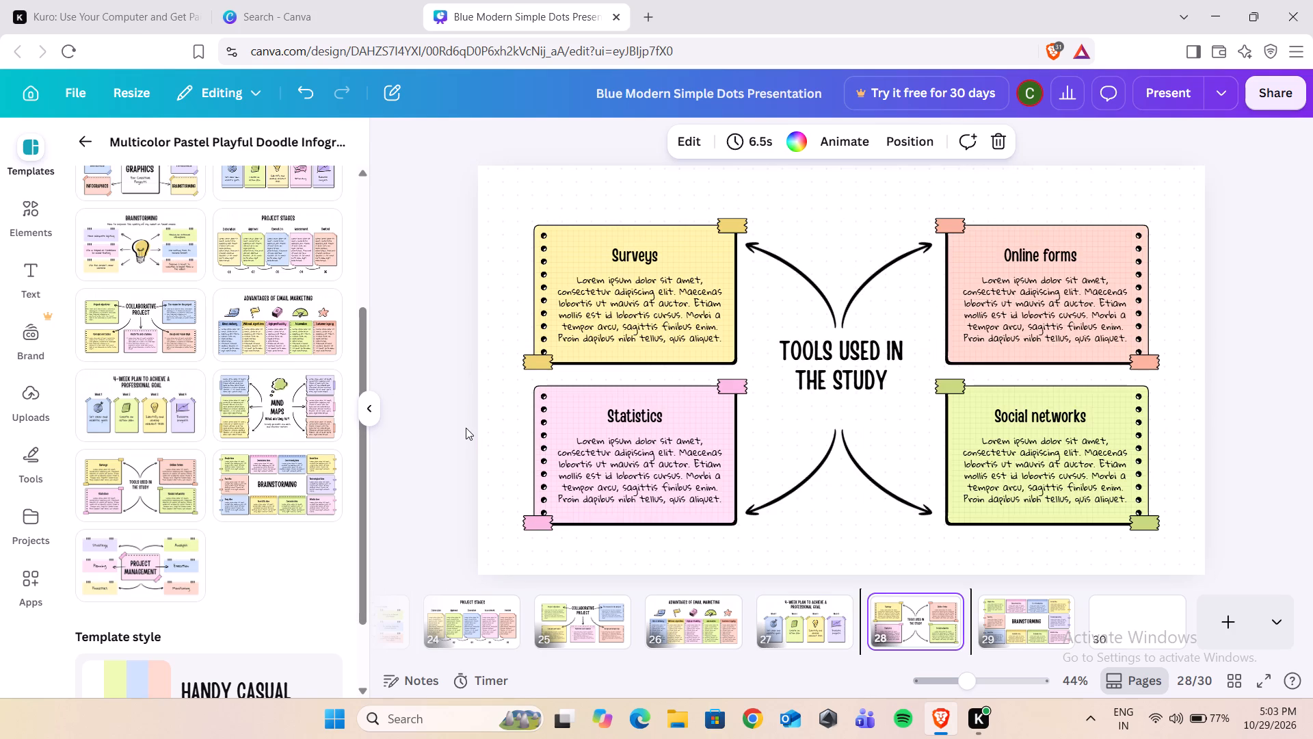
click(313, 380)
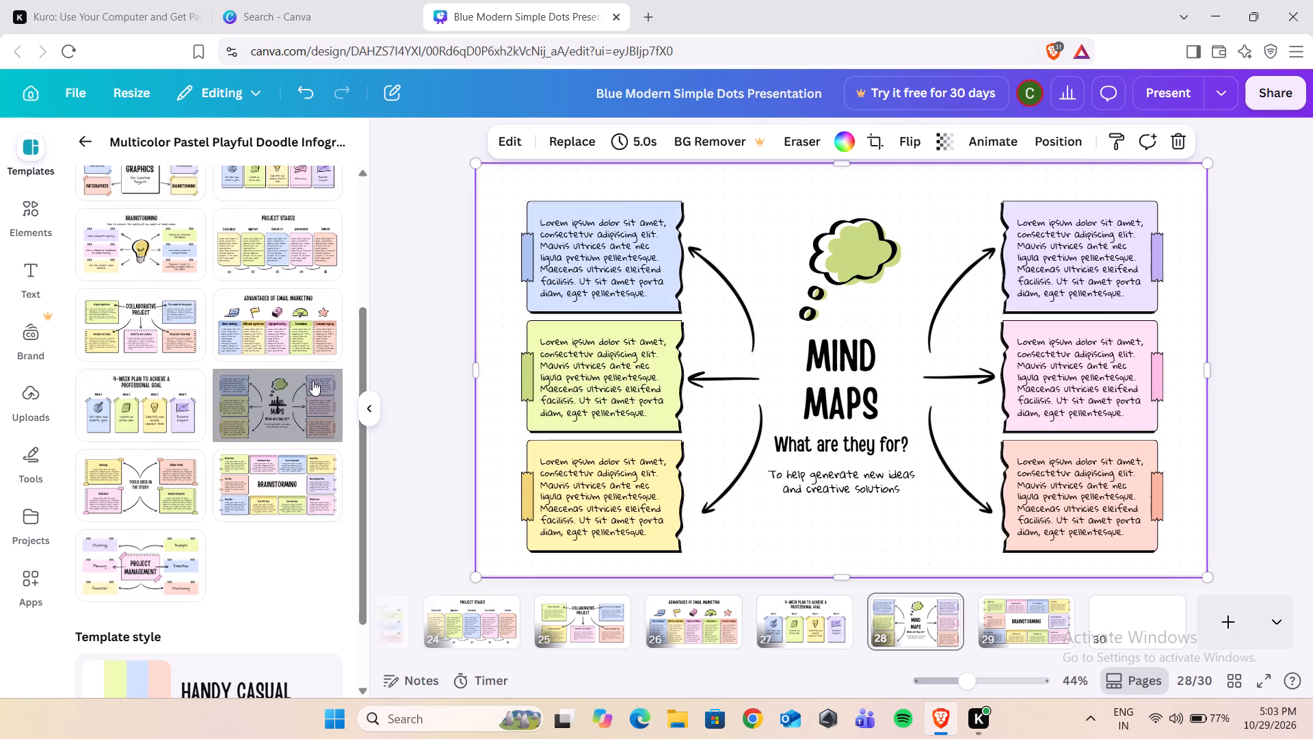
Apply the "Tools Used in the Study" layout to page 29 and the idea-grid "Brainstorming" layout to page 30.
key(Right)
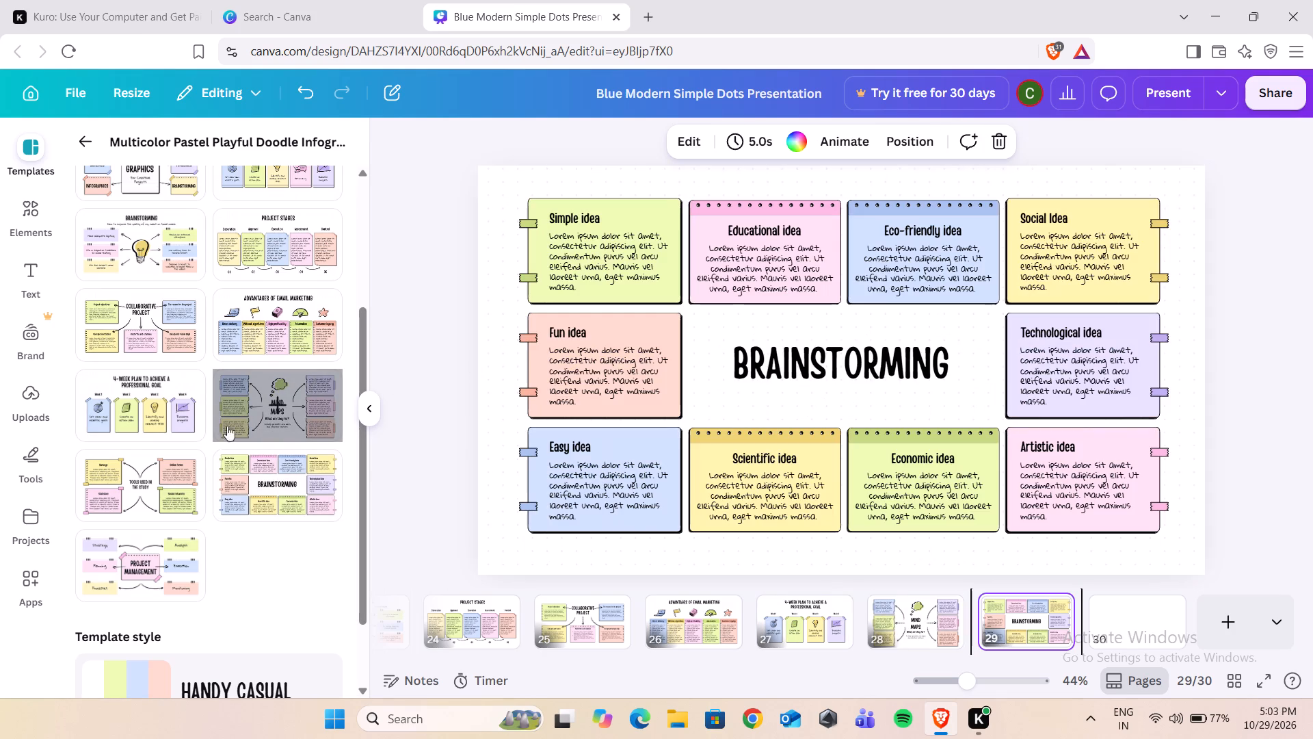
click(146, 470)
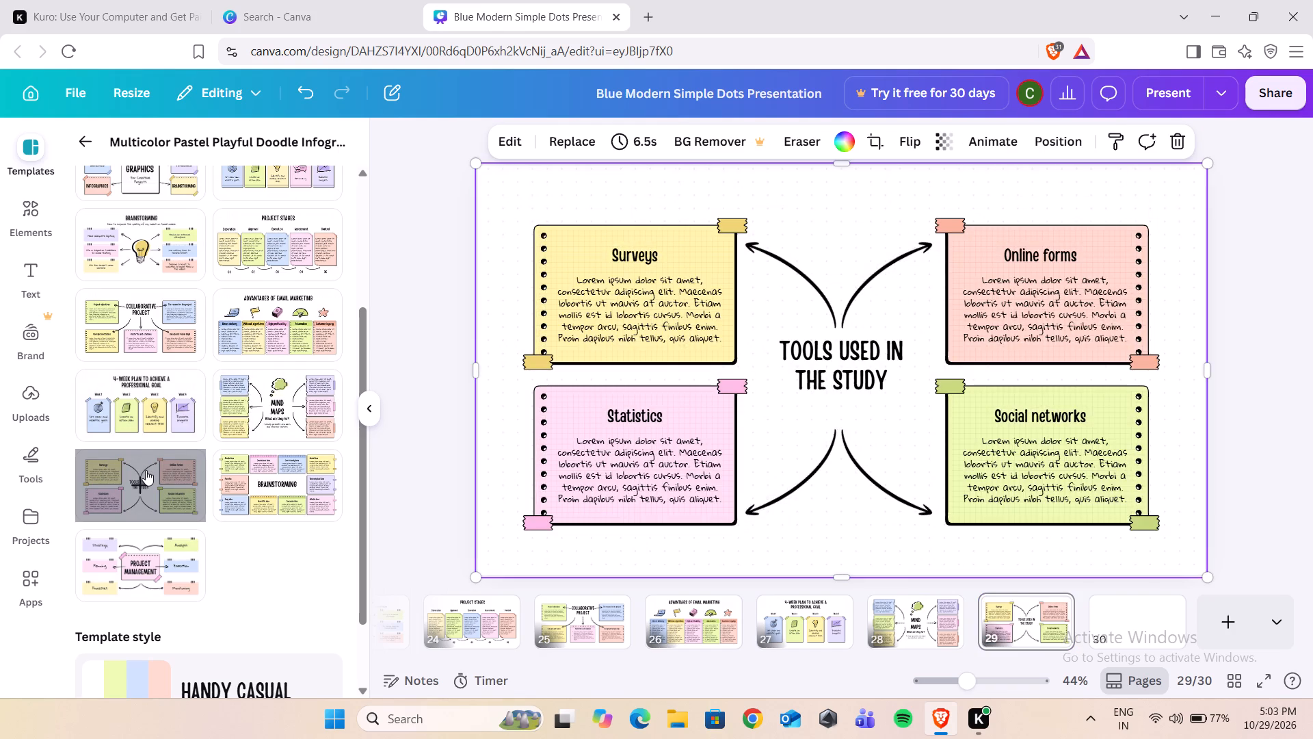
key(Right)
click(265, 491)
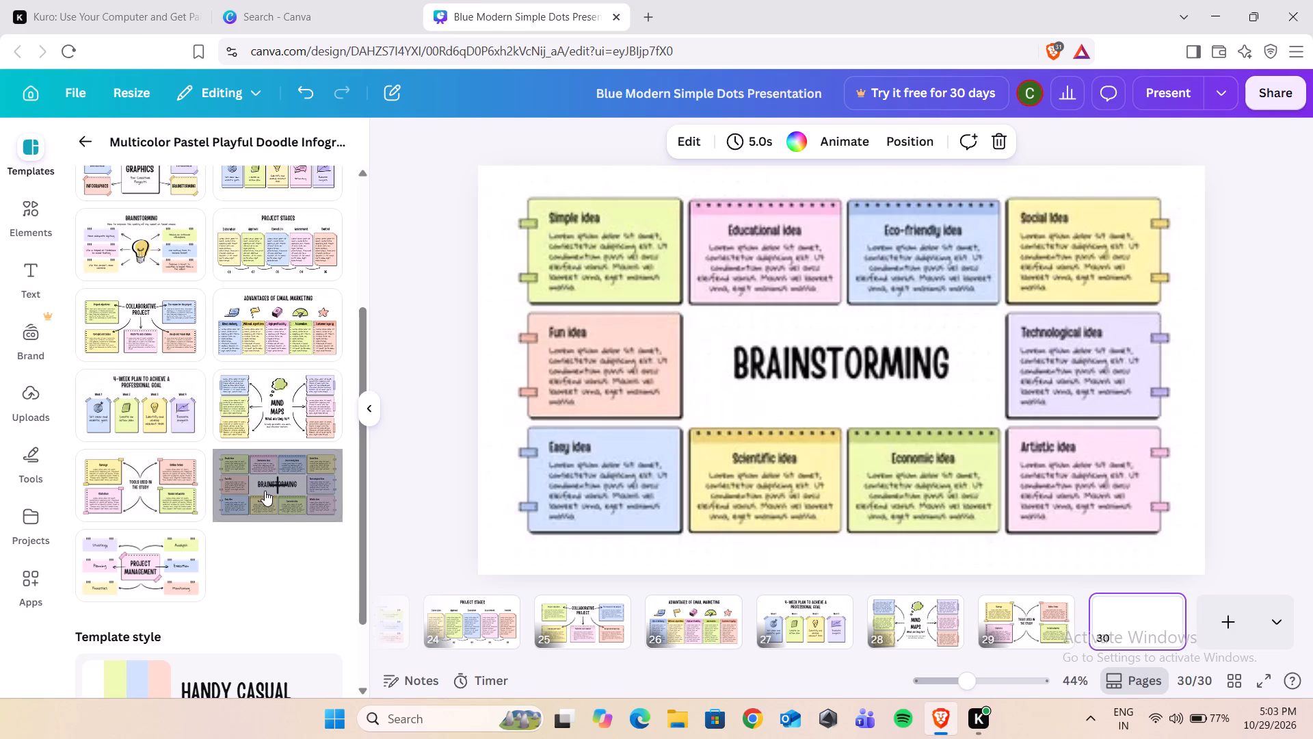
key(Right)
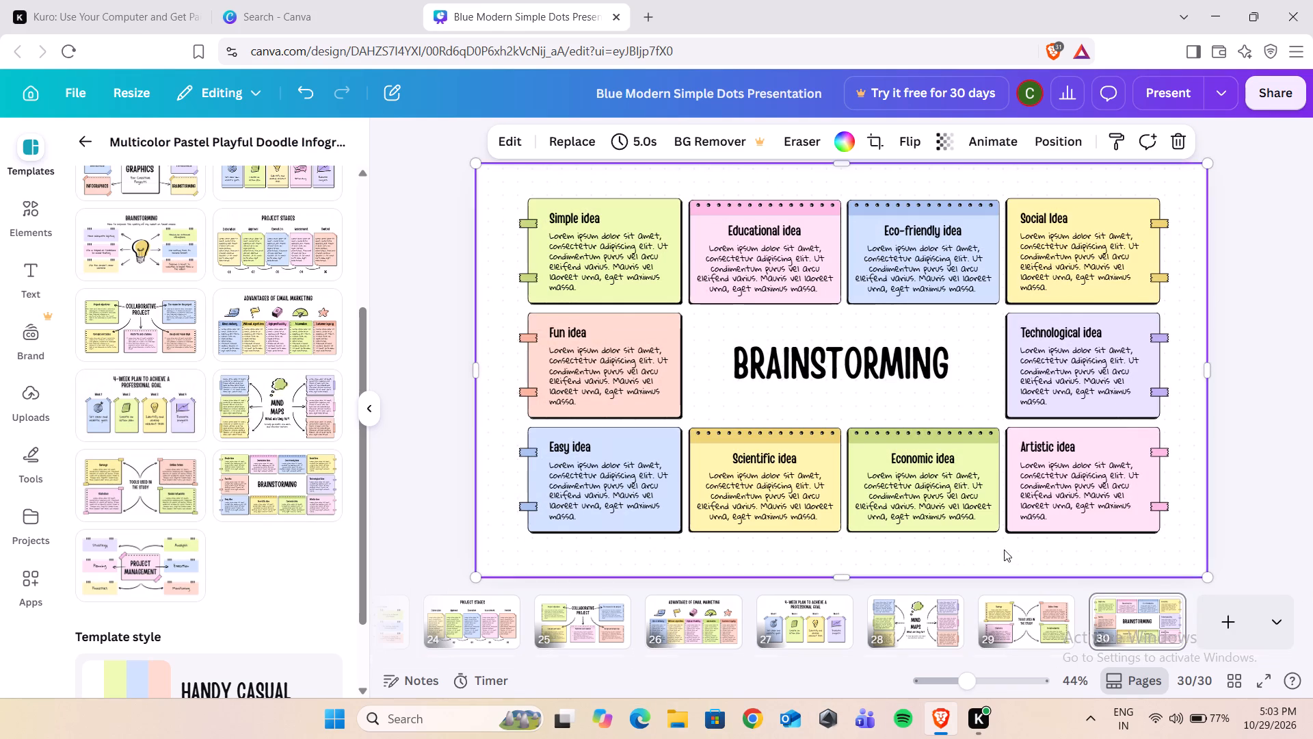
Add a blank page 31 at the end of the presentation.
click(1216, 618)
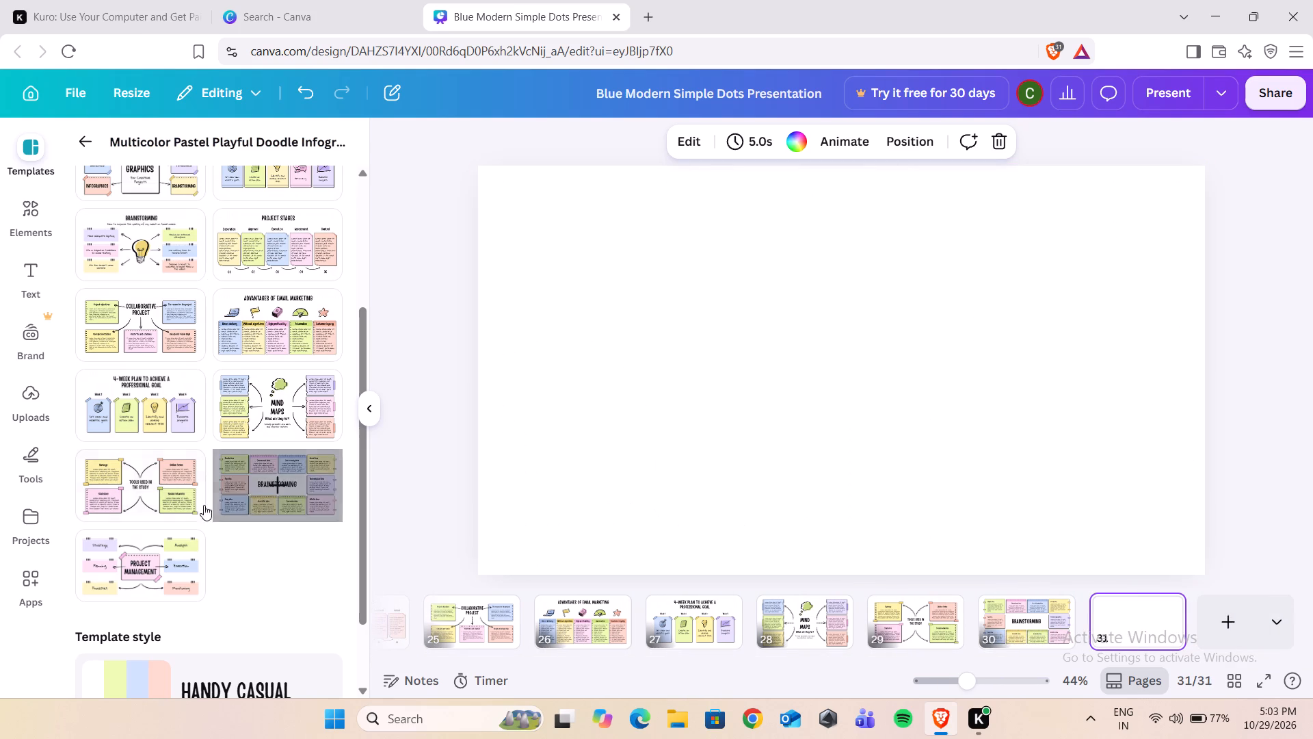
Apply the "Project Management" layout to blank page 31.
click(148, 572)
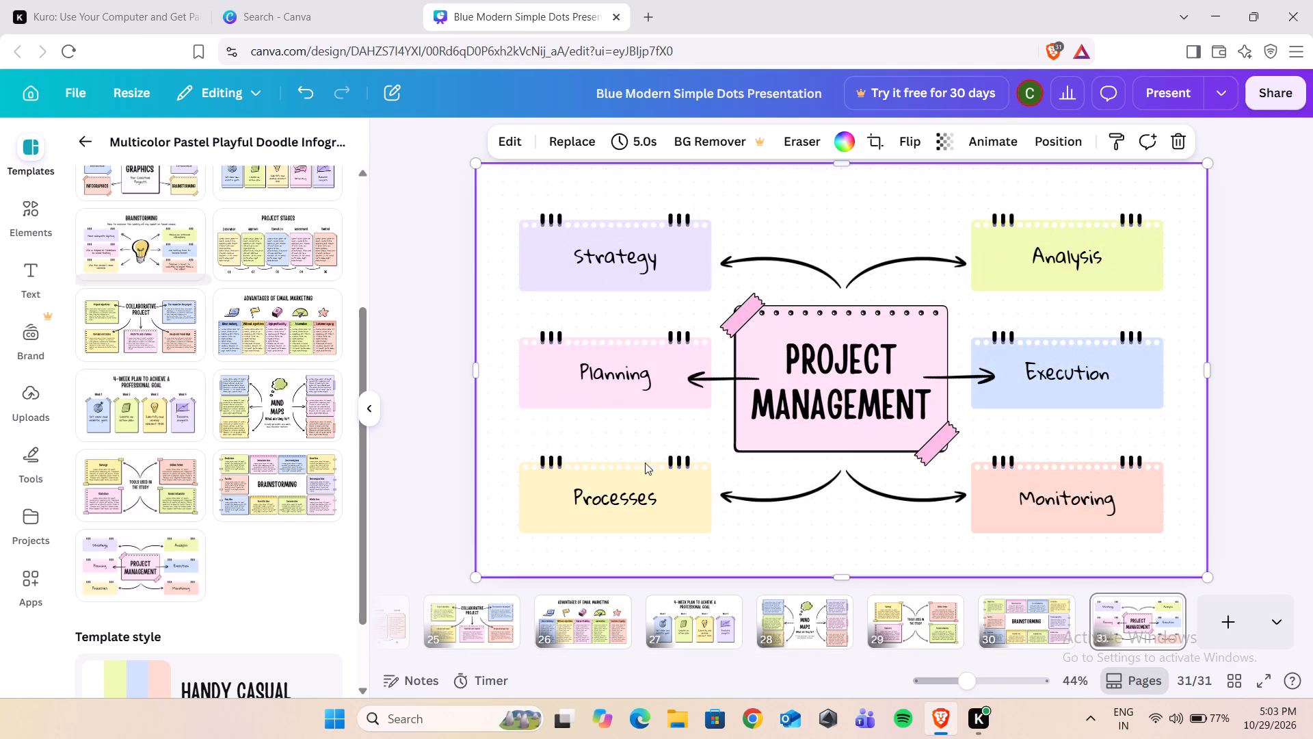
Go back to page 1, the "Shaping Your Career Path" title page.
scroll(567, 640, right, 18)
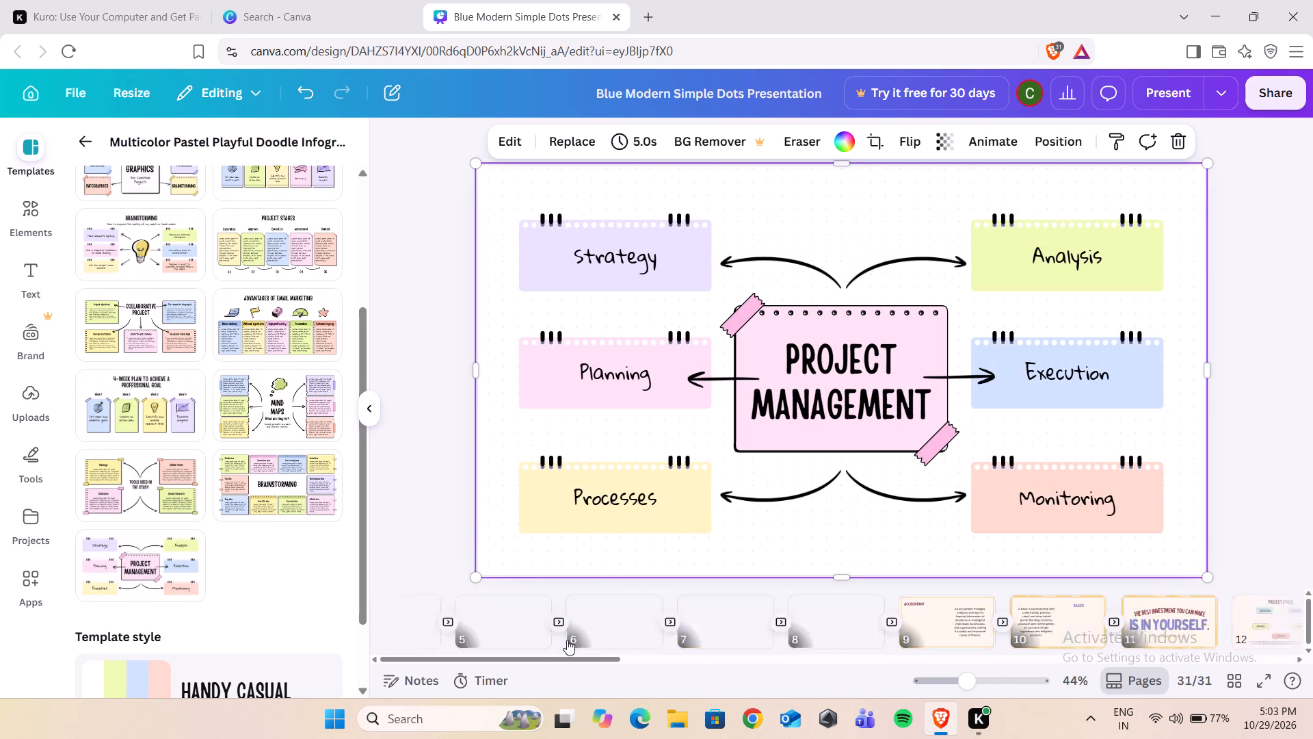
scroll(567, 640, right, 15)
scroll(567, 640, right, 7)
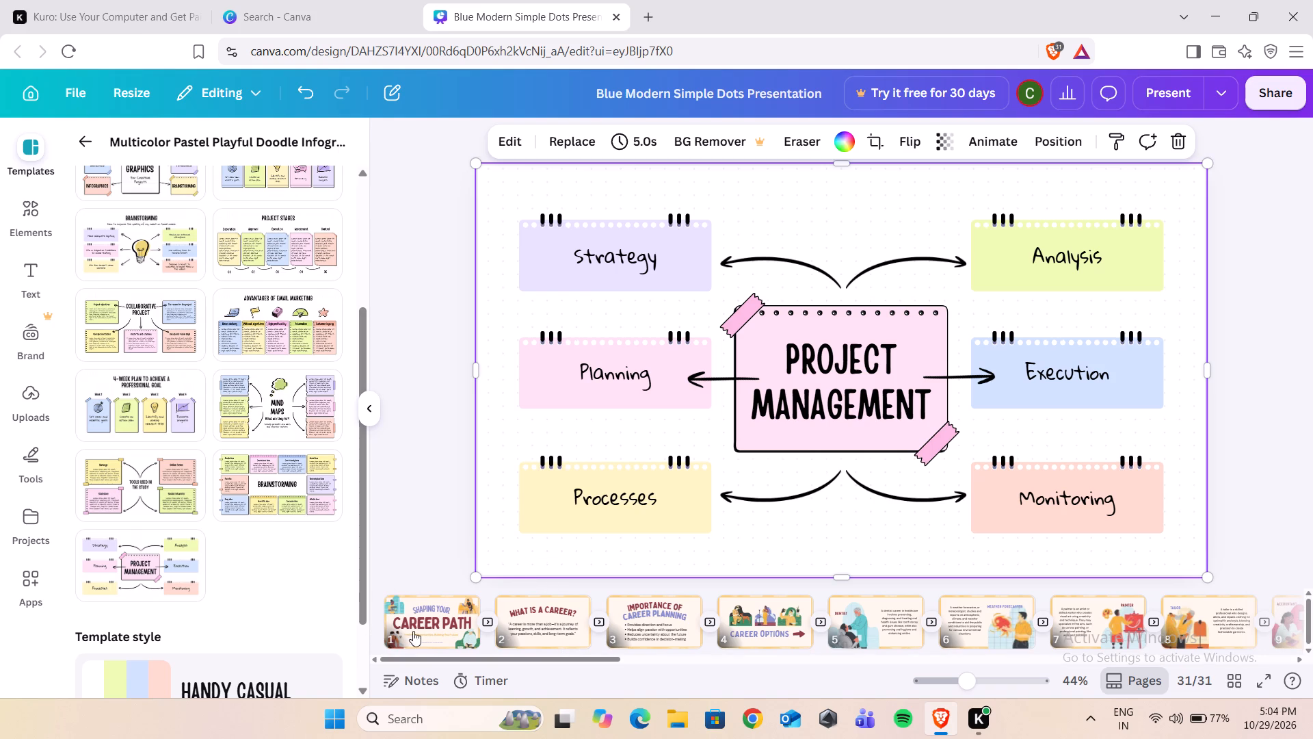
click(454, 624)
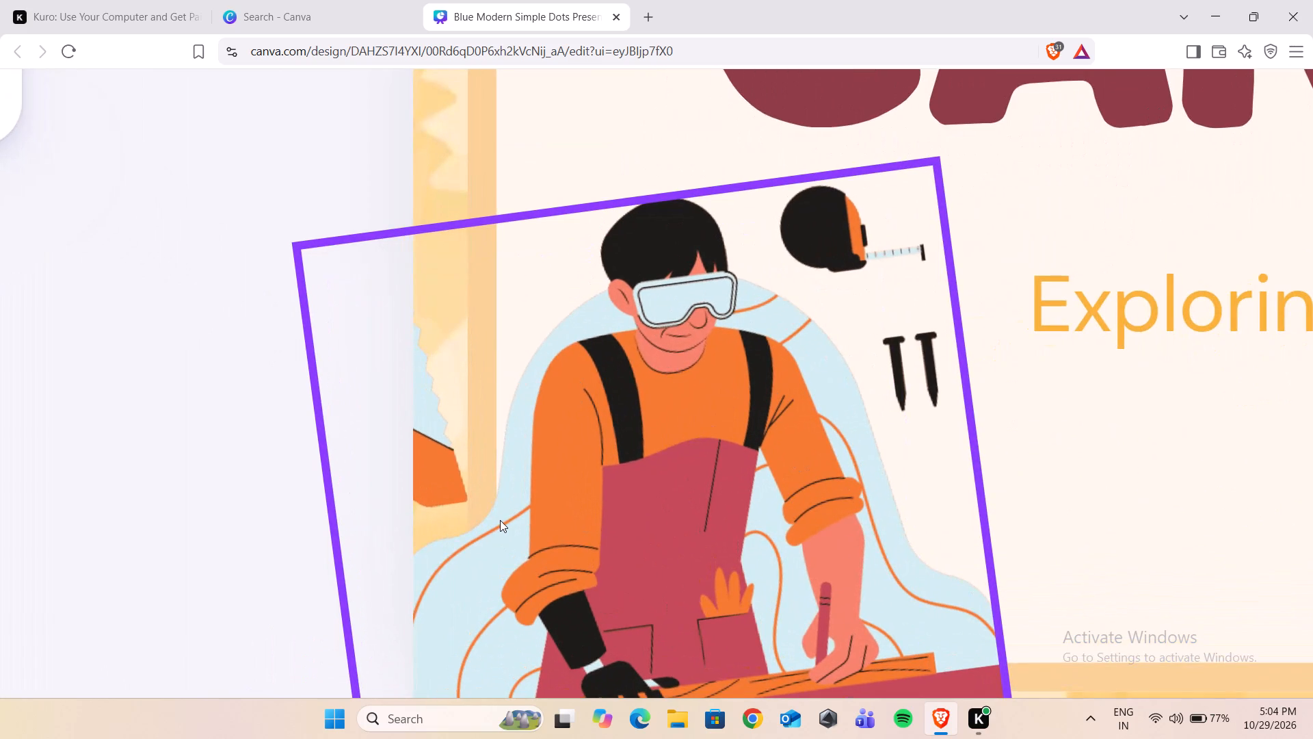
scroll(658, 494, down, 1)
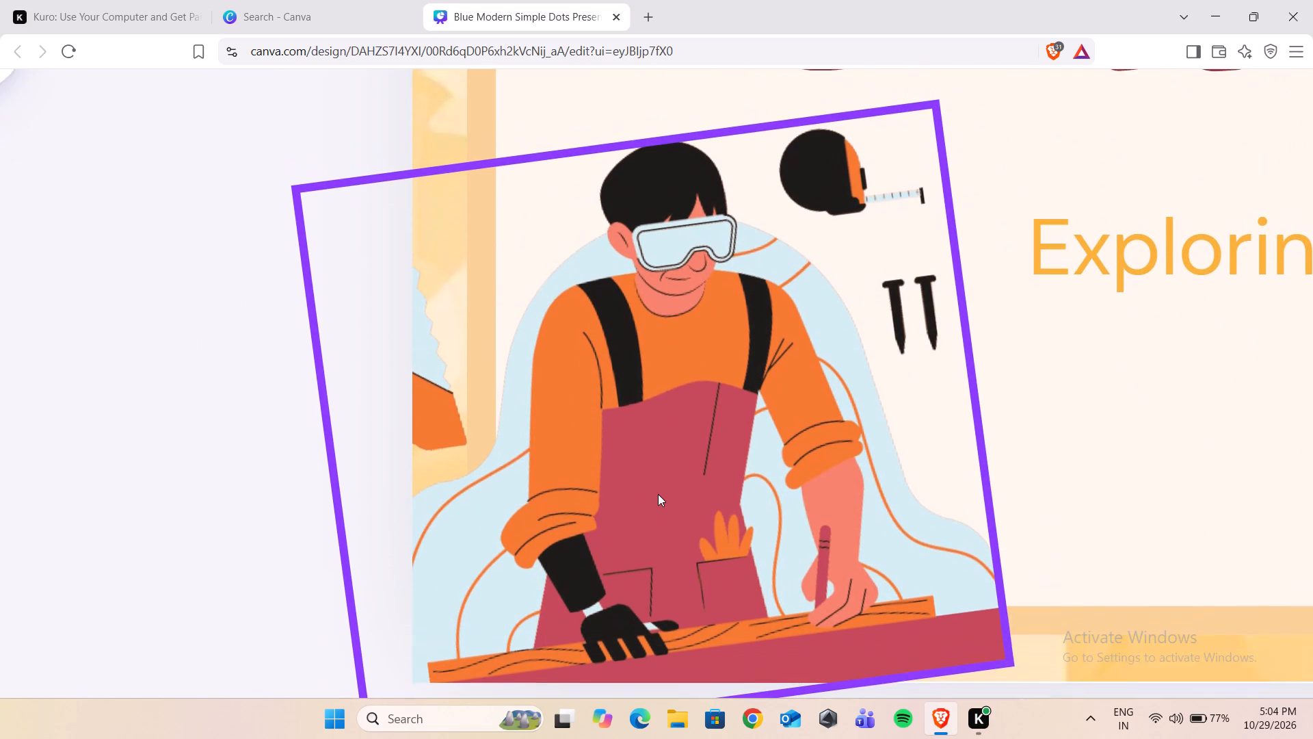
scroll(658, 494, down, 1)
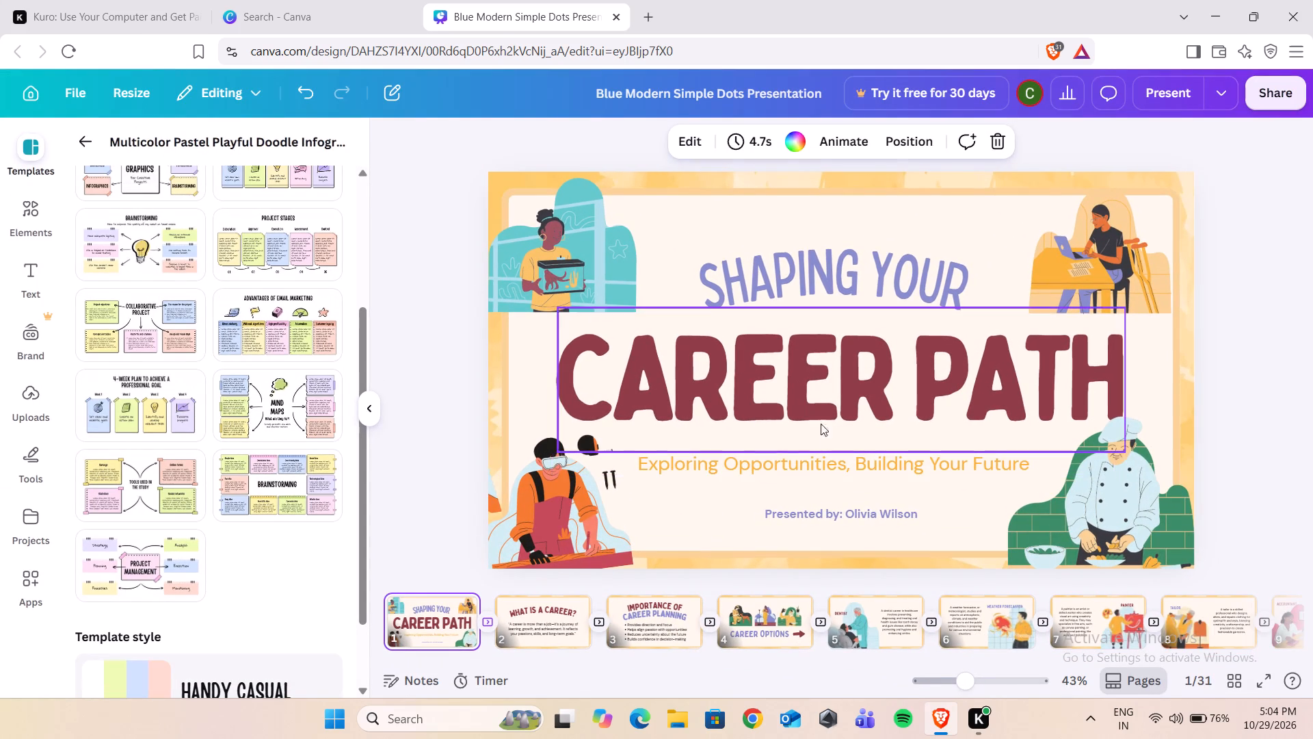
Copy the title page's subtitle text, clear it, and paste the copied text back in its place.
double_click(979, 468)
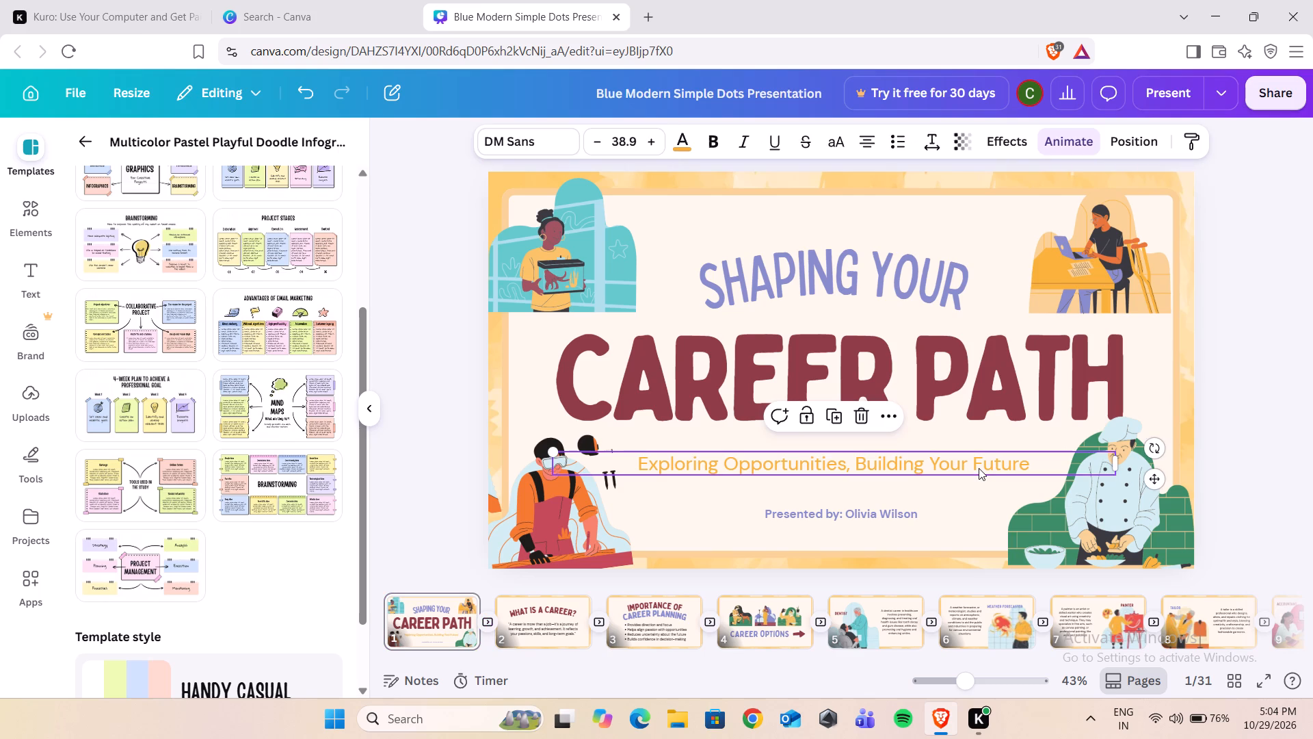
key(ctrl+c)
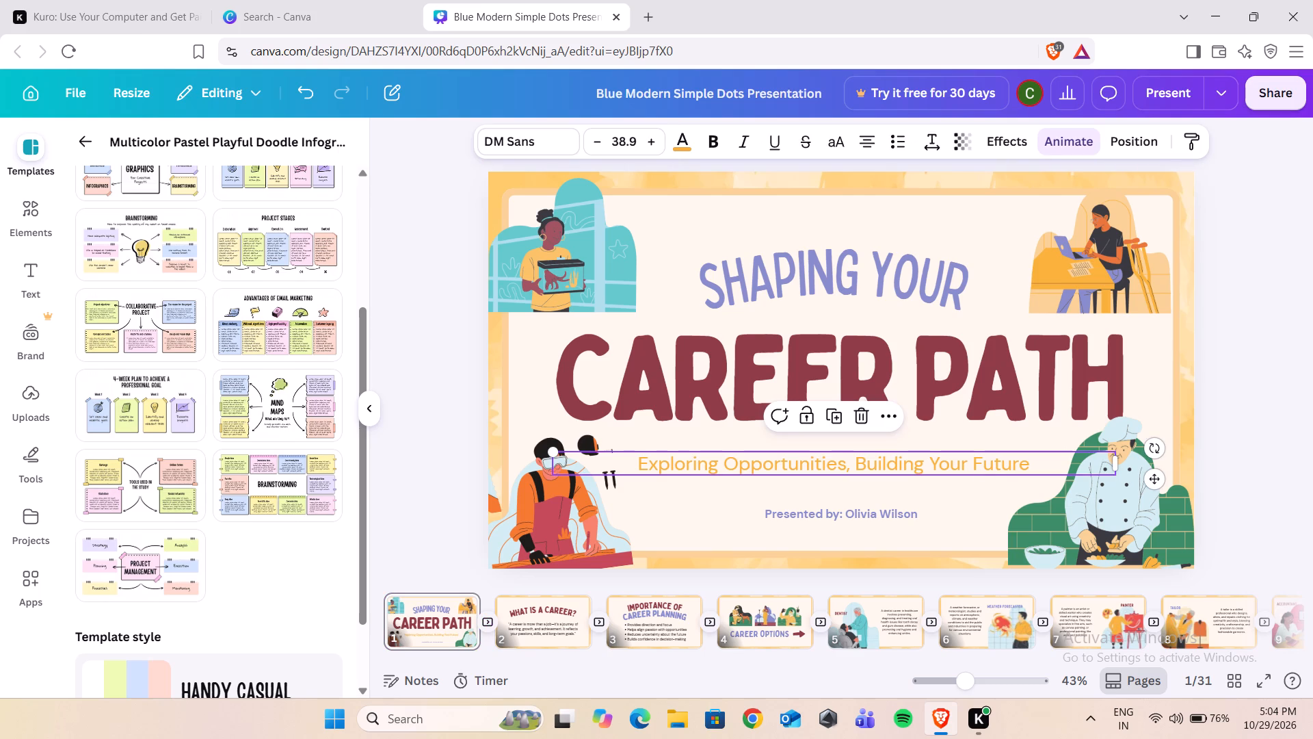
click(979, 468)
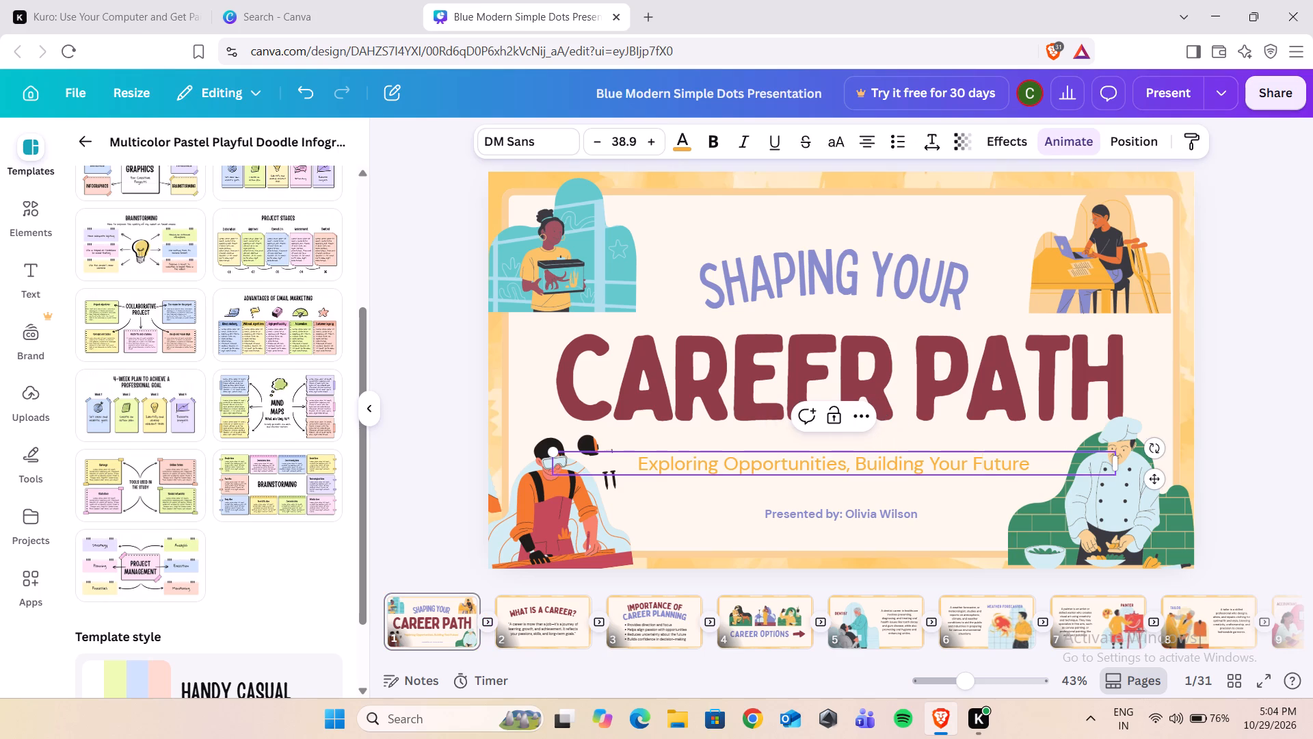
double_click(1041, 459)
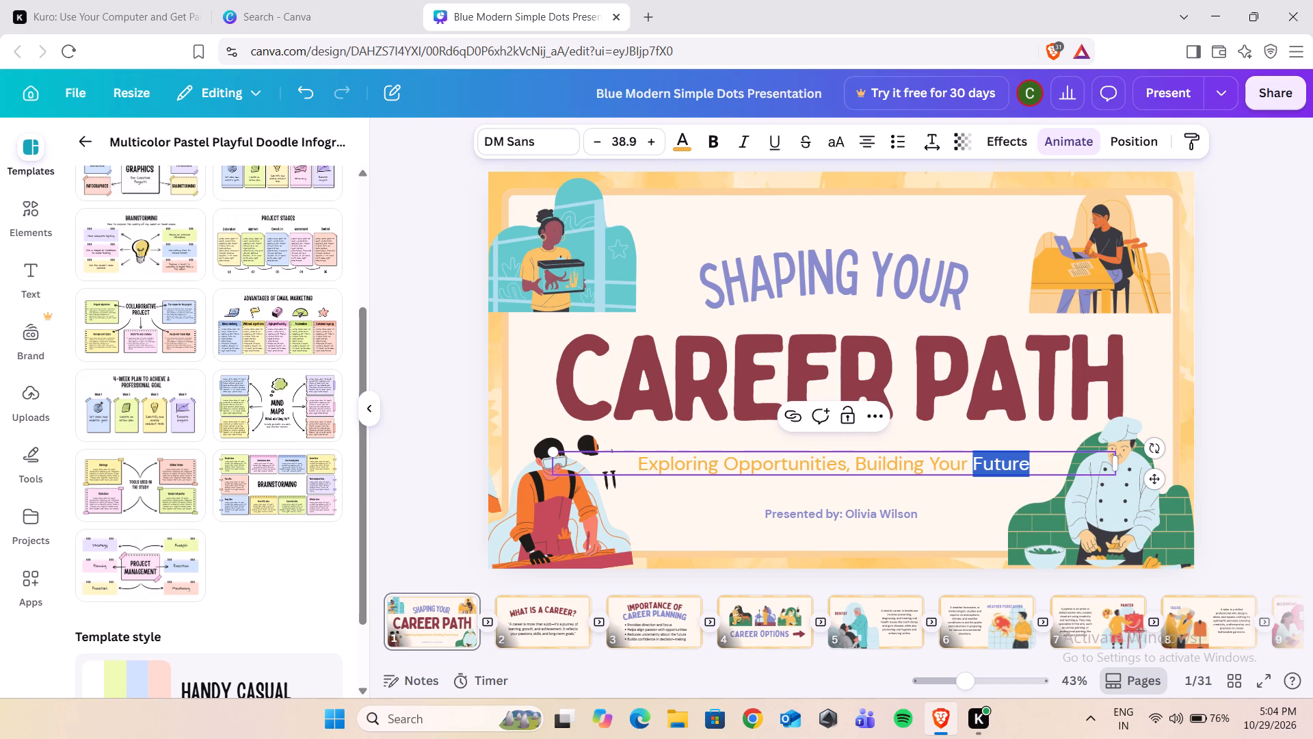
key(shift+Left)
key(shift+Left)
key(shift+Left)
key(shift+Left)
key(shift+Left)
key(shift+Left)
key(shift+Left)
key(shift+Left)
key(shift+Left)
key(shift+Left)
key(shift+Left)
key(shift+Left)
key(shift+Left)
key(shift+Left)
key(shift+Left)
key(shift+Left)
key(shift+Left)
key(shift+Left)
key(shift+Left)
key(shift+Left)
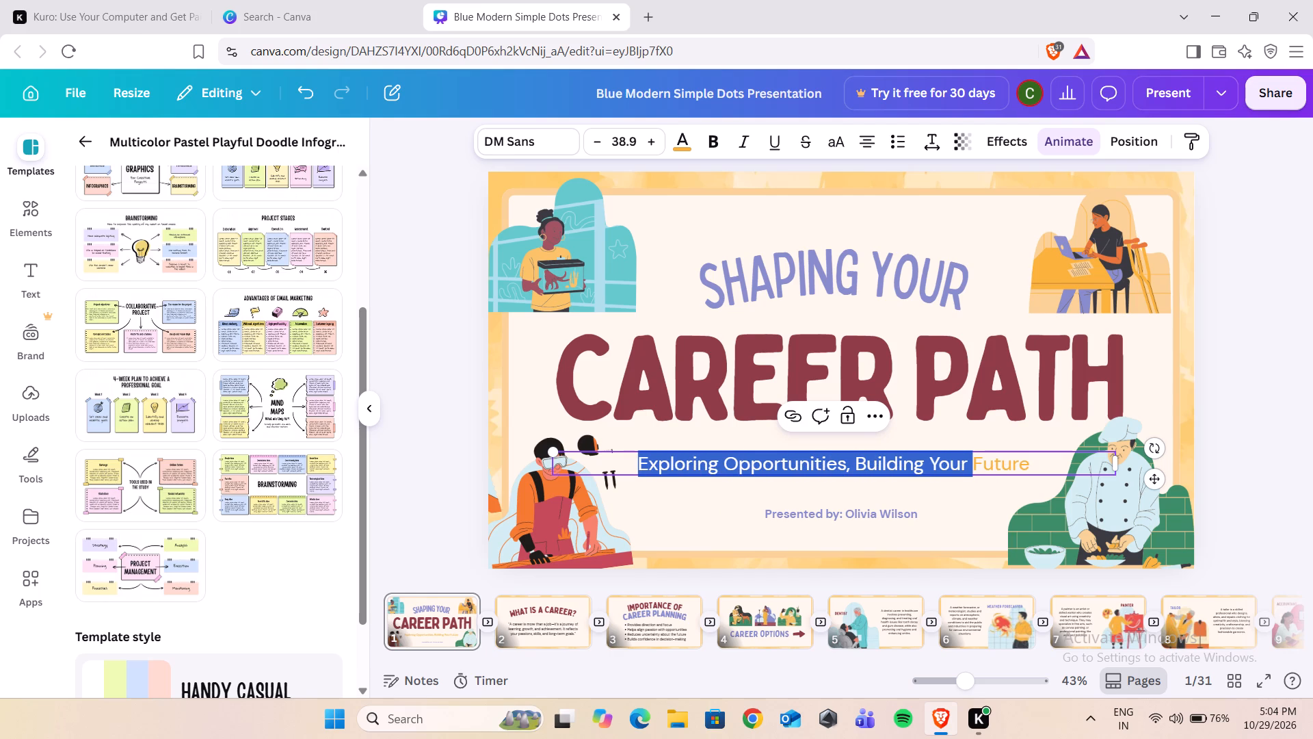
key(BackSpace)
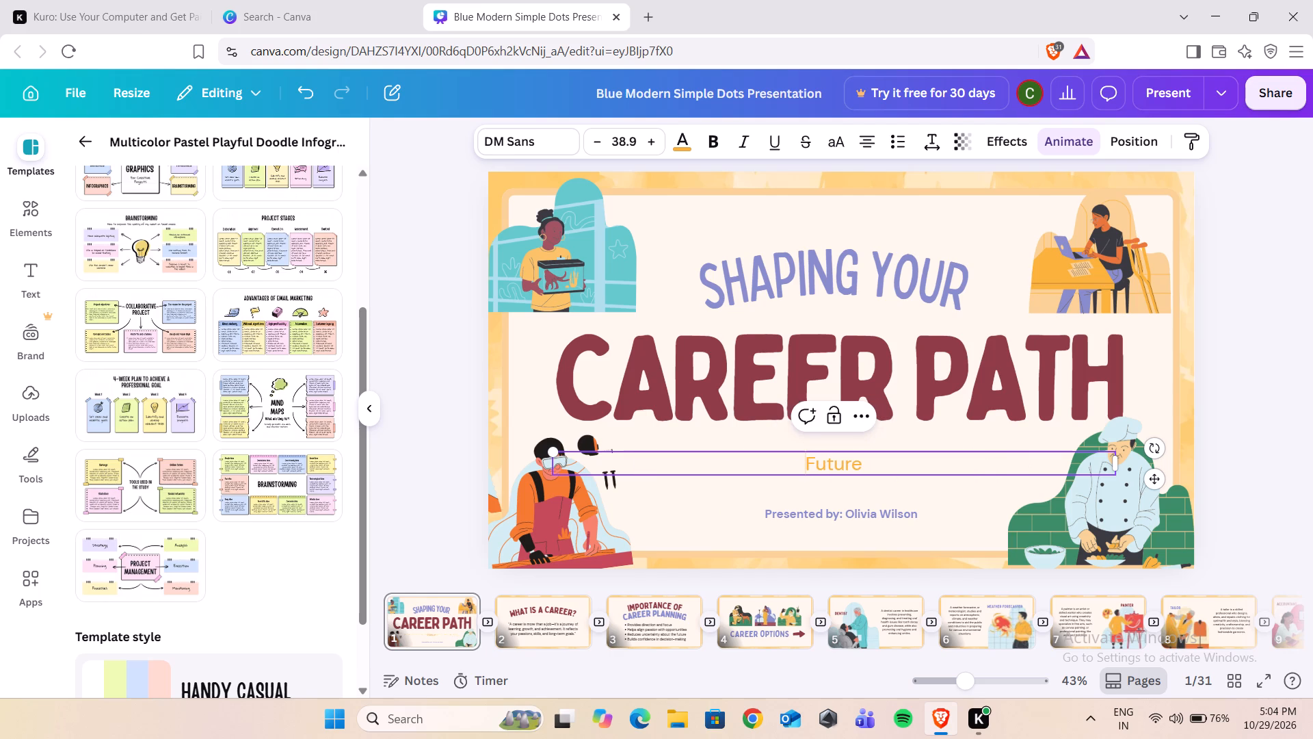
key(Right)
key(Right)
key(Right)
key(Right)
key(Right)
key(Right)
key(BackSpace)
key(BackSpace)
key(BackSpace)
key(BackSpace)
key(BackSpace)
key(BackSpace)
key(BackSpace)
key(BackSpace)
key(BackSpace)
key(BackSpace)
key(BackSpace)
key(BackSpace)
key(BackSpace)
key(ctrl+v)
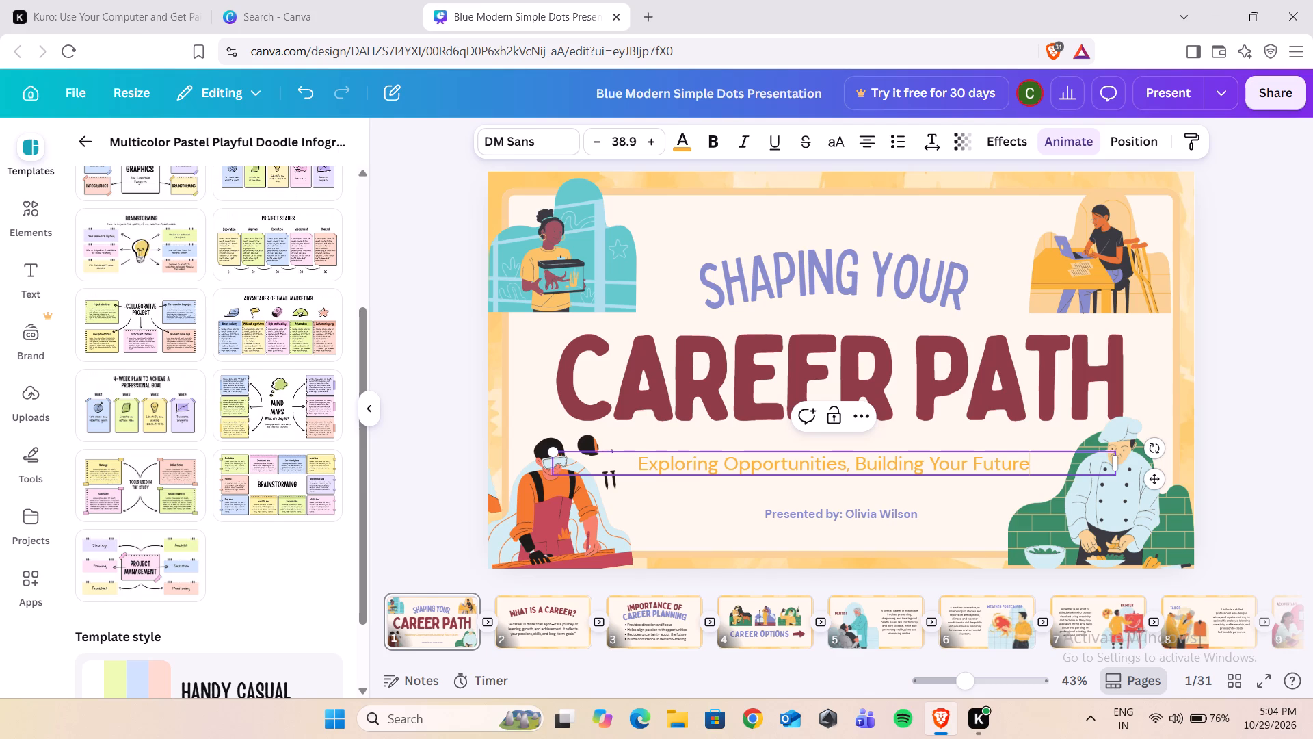
Replace the title page's subtitle with "EXPLORING OPPOTUNITIES,BUILDING YOUR FUTURE".
key(BackSpace)
key(BackSpace)
key(BackSpace)
key(BackSpace)
key(BackSpace)
key(BackSpace)
key(BackSpace)
key(BackSpace)
key(BackSpace)
key(BackSpace)
key(BackSpace)
key(BackSpace)
key(BackSpace)
key(BackSpace)
key(BackSpace)
key(BackSpace)
key(BackSpace)
key(BackSpace)
key(BackSpace)
key(BackSpace)
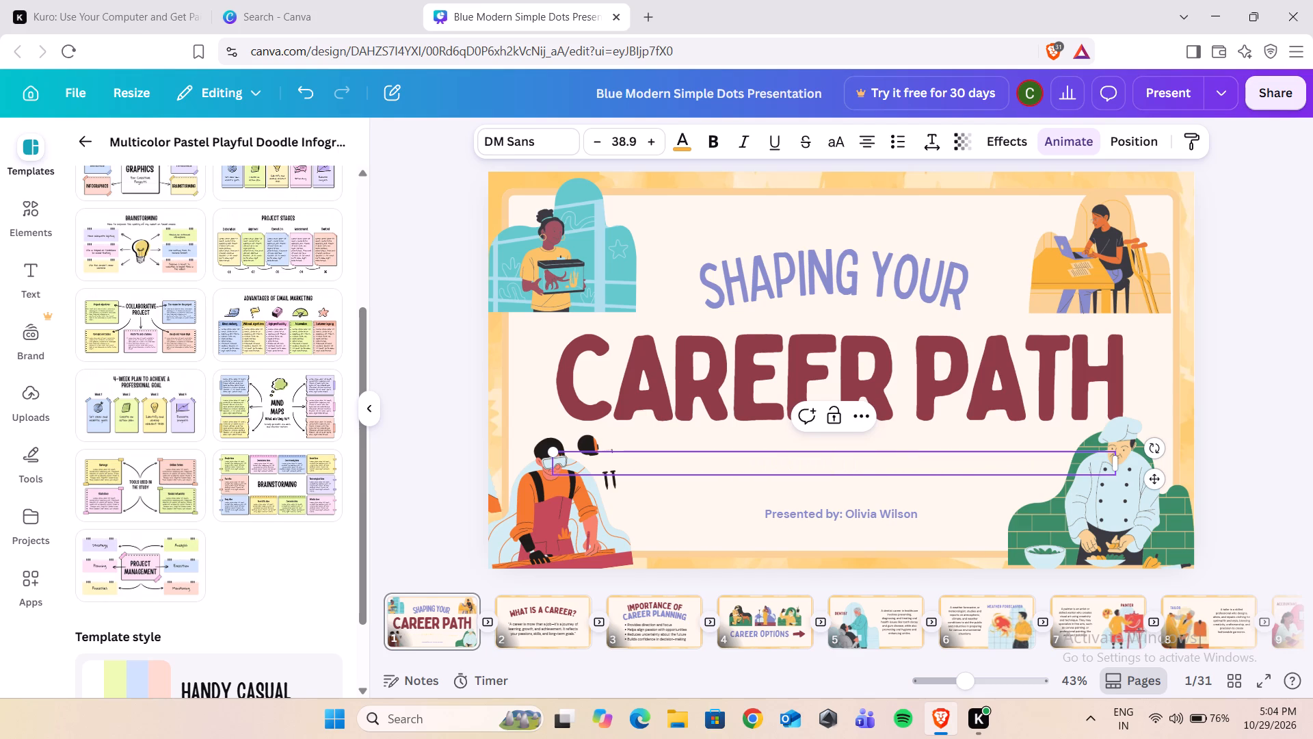
text(EXPLORING)
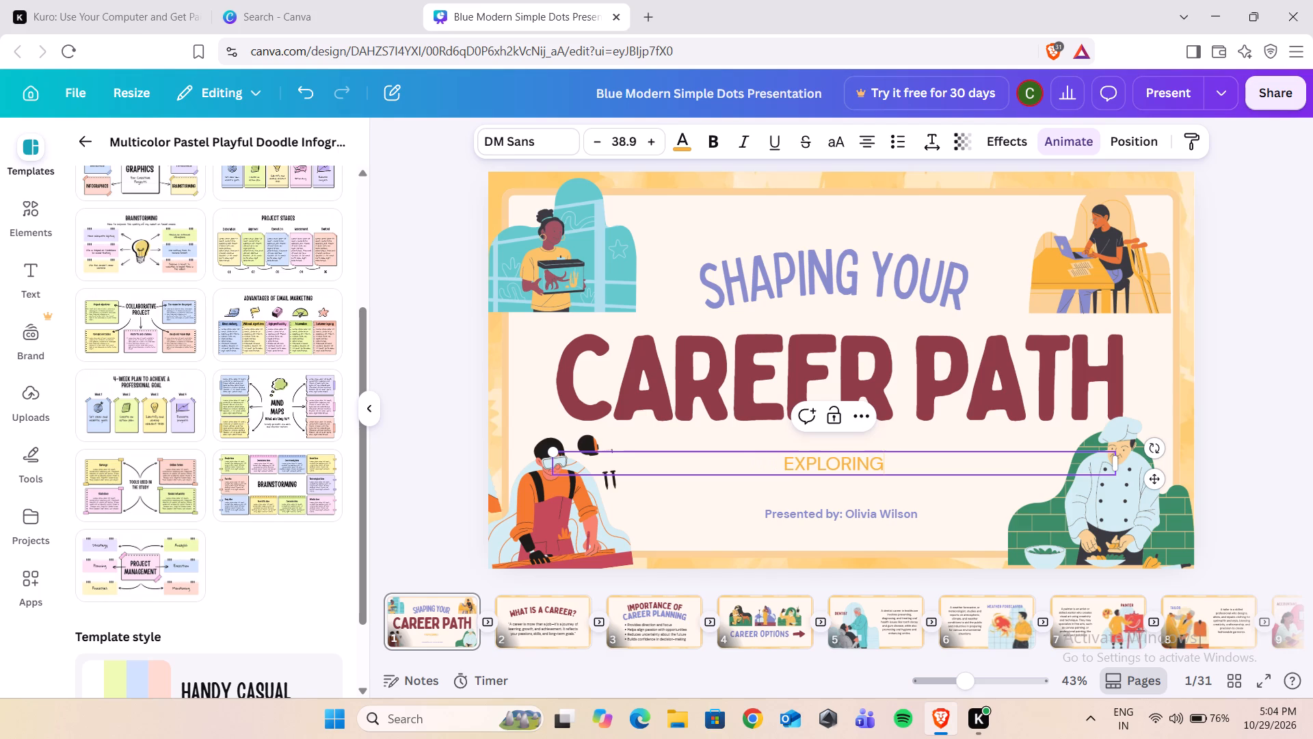
key(space)
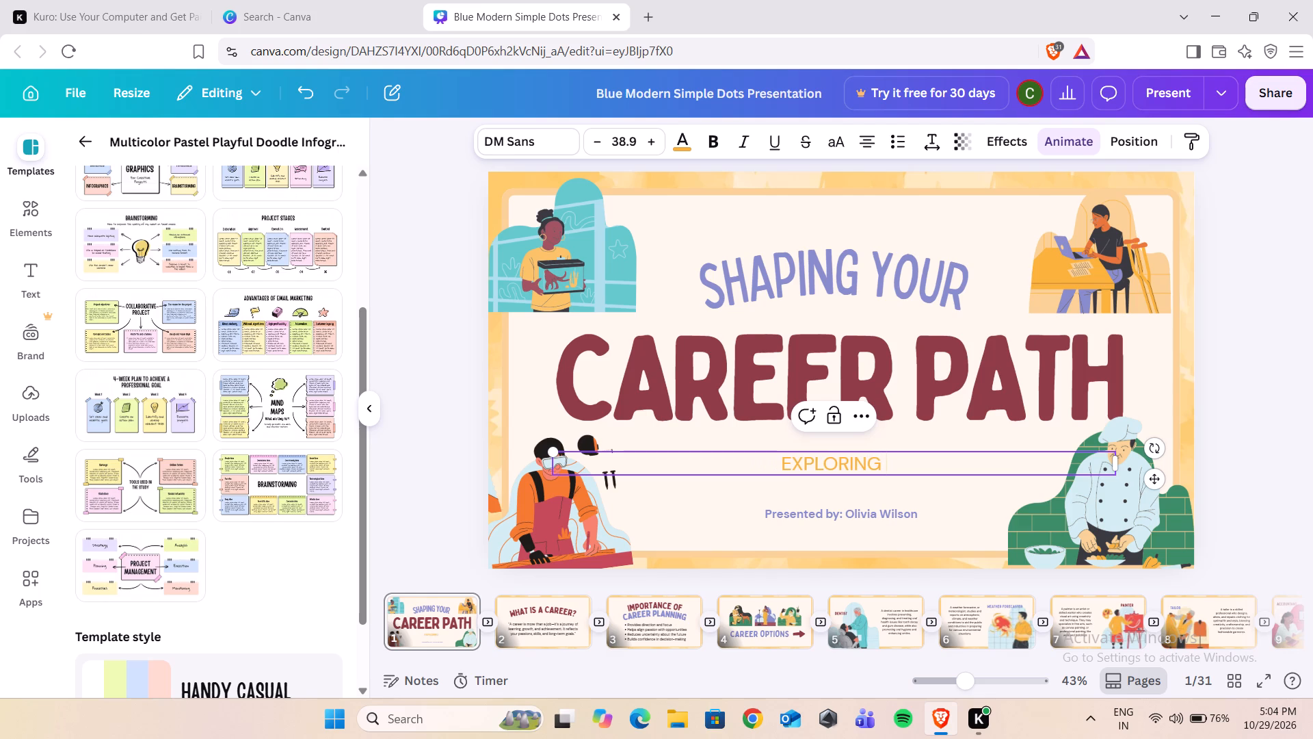
text(OPPO)
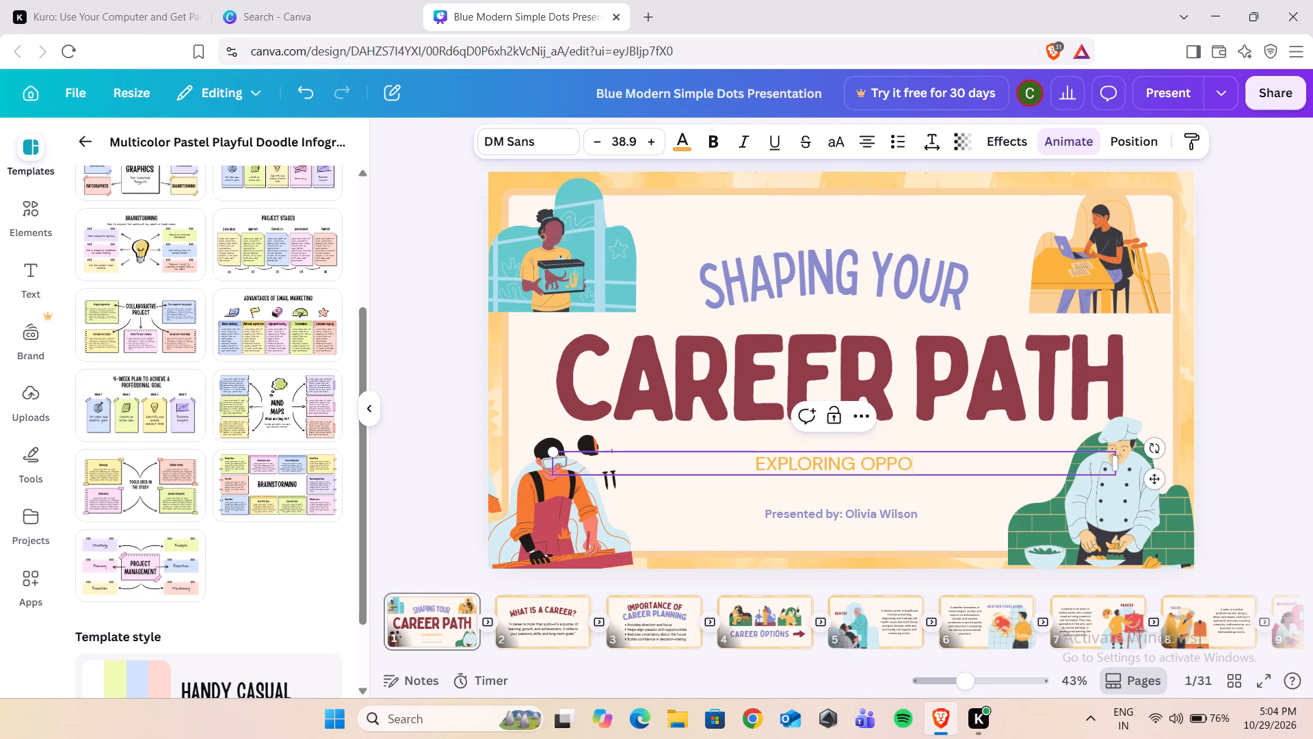
text(TUNITIES)
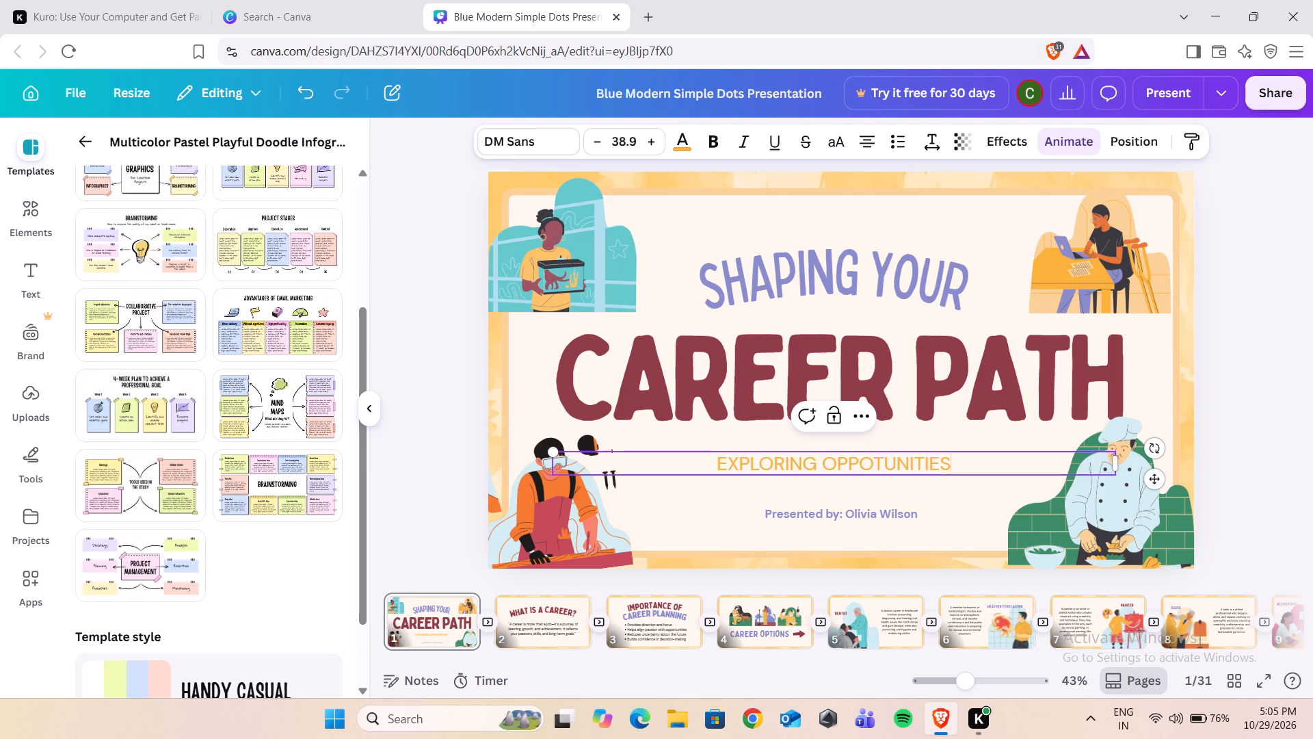
text(,BUILDIN)
text(G YOUR)
key(space)
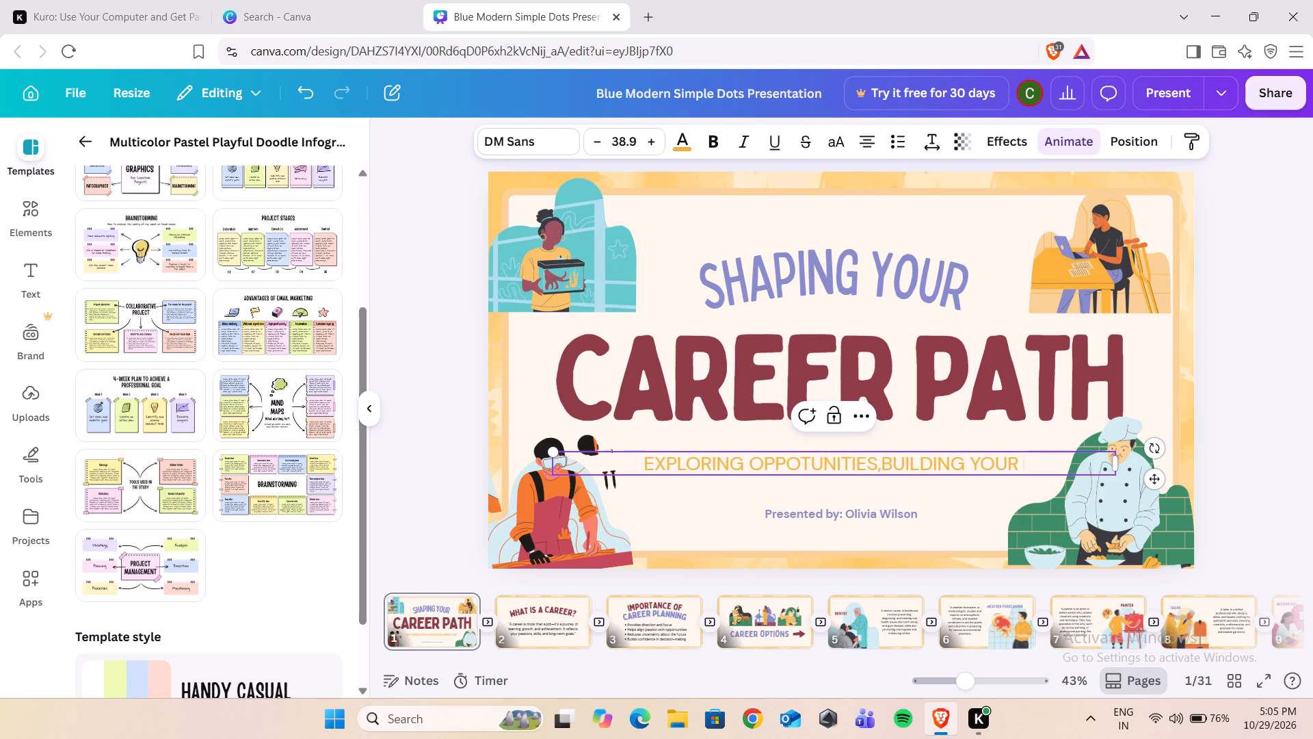
text(FUTURE)
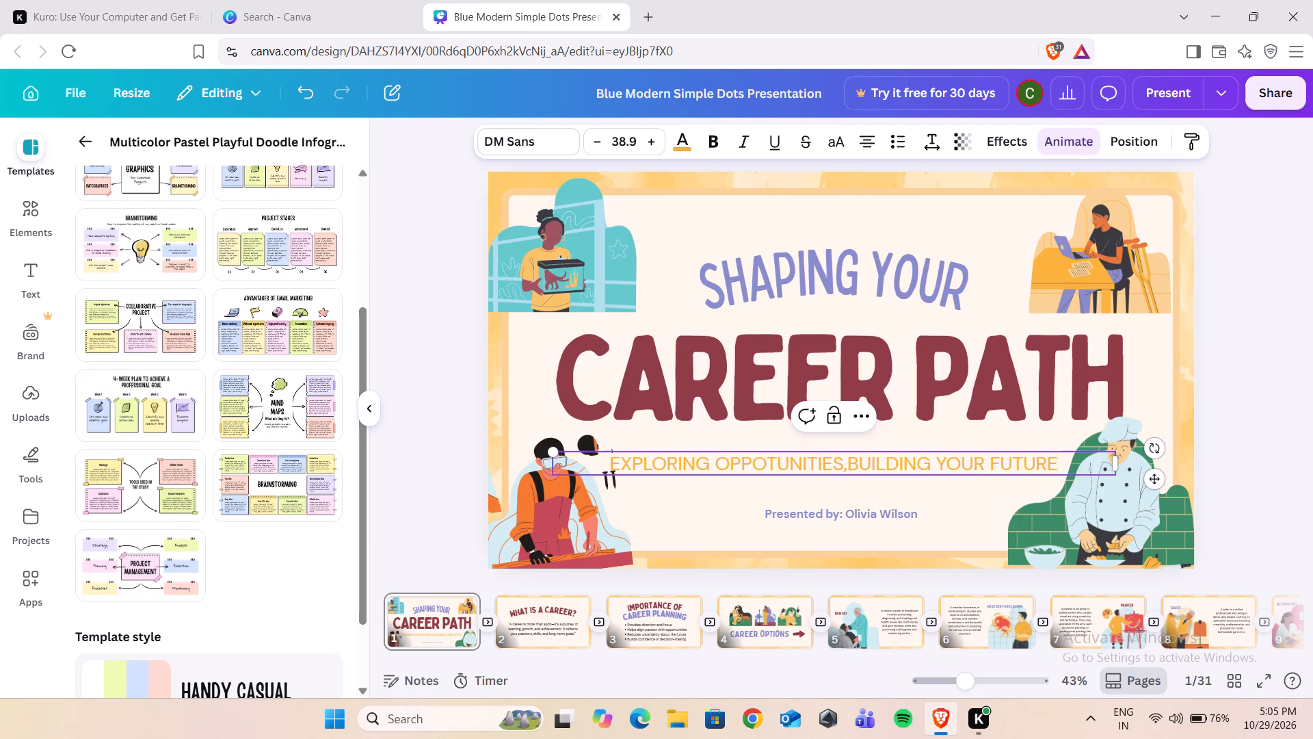
key(Return)
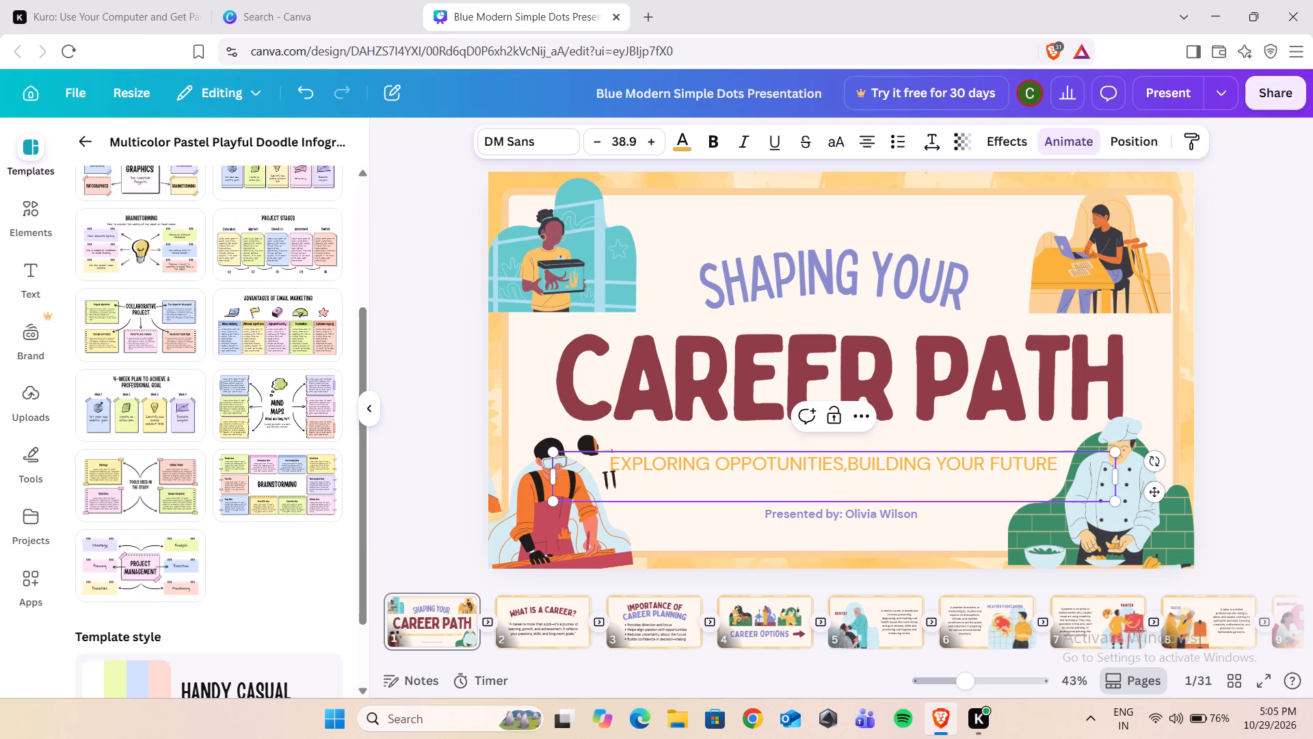
key(BackSpace)
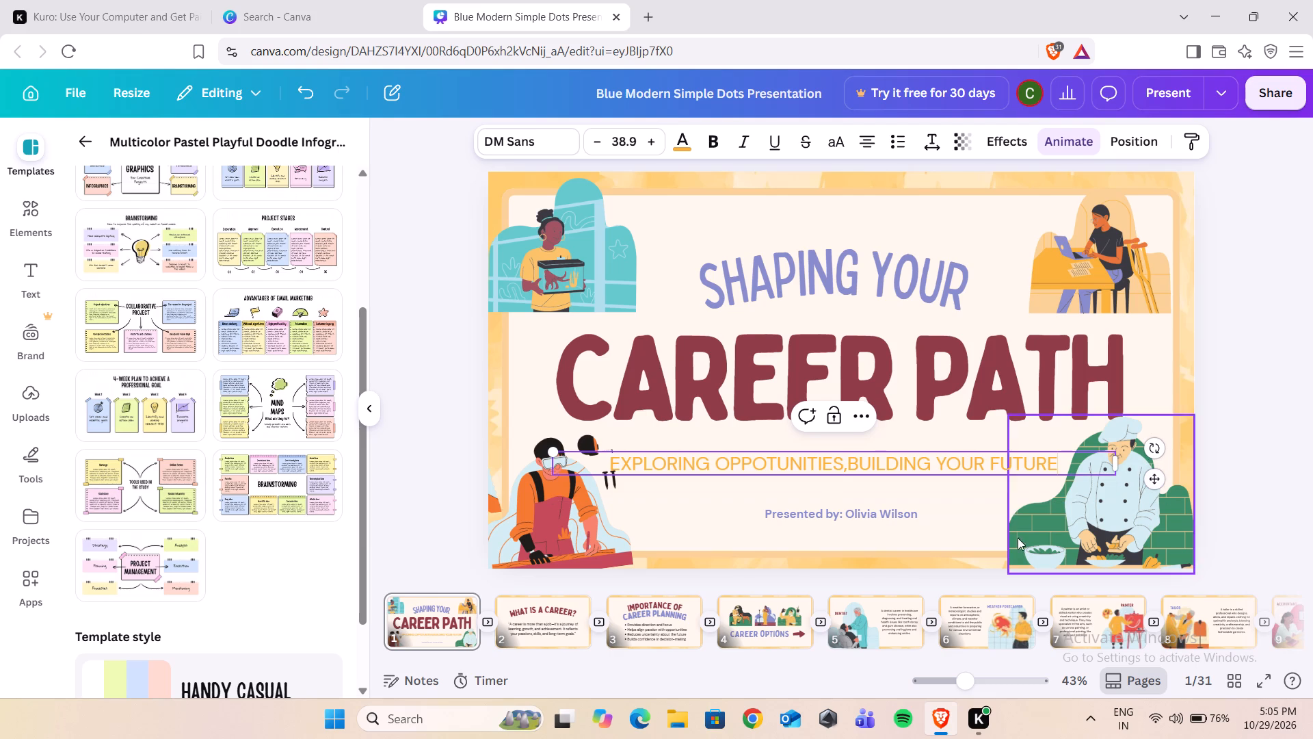
click(927, 537)
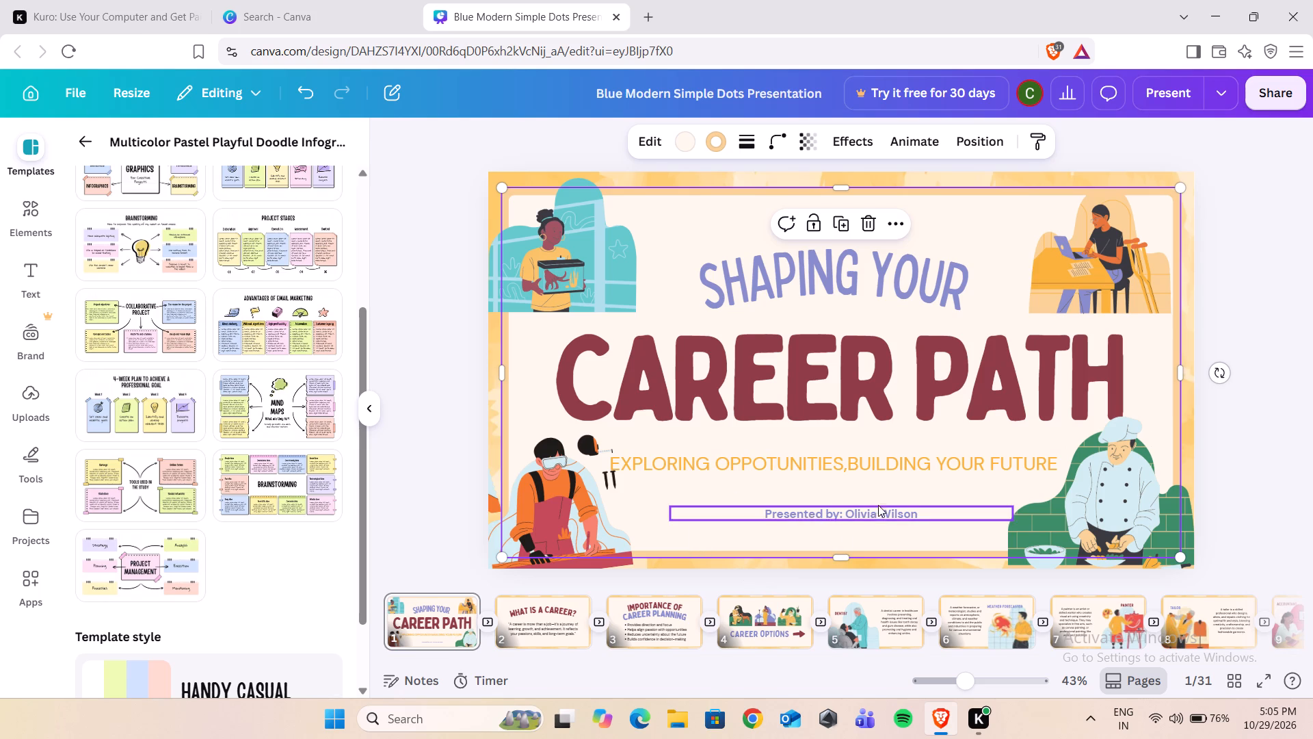
Retype the presenter line below the subtitle in capitals as "PRESENTED BY:" followed by the same presenter name.
double_click(912, 512)
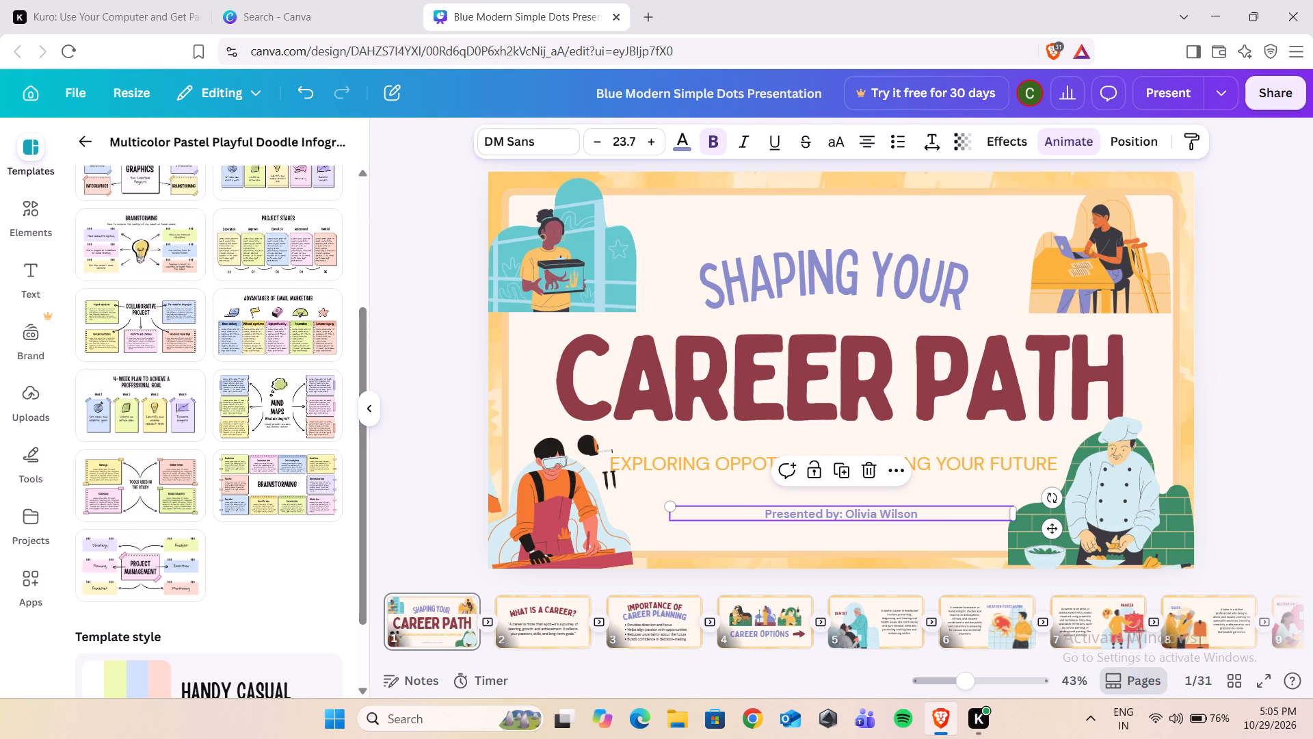
key(ctrl+c)
key(BackSpace)
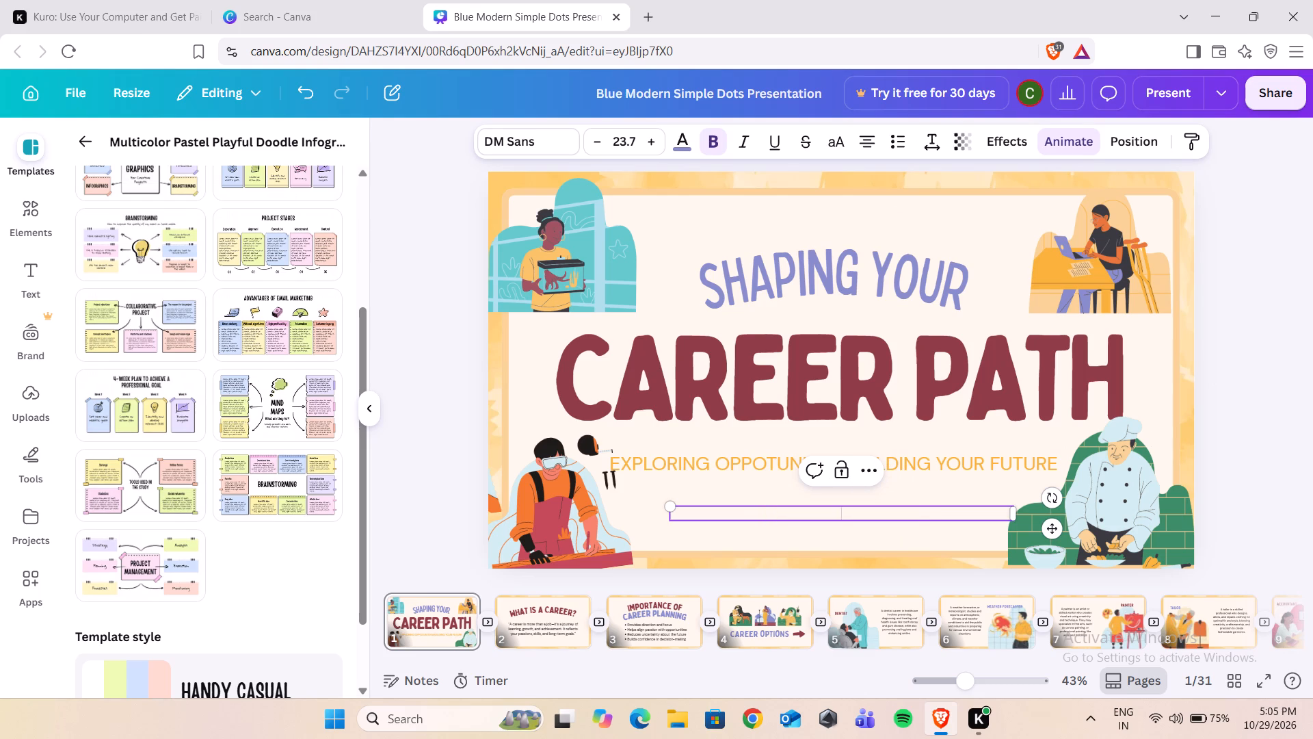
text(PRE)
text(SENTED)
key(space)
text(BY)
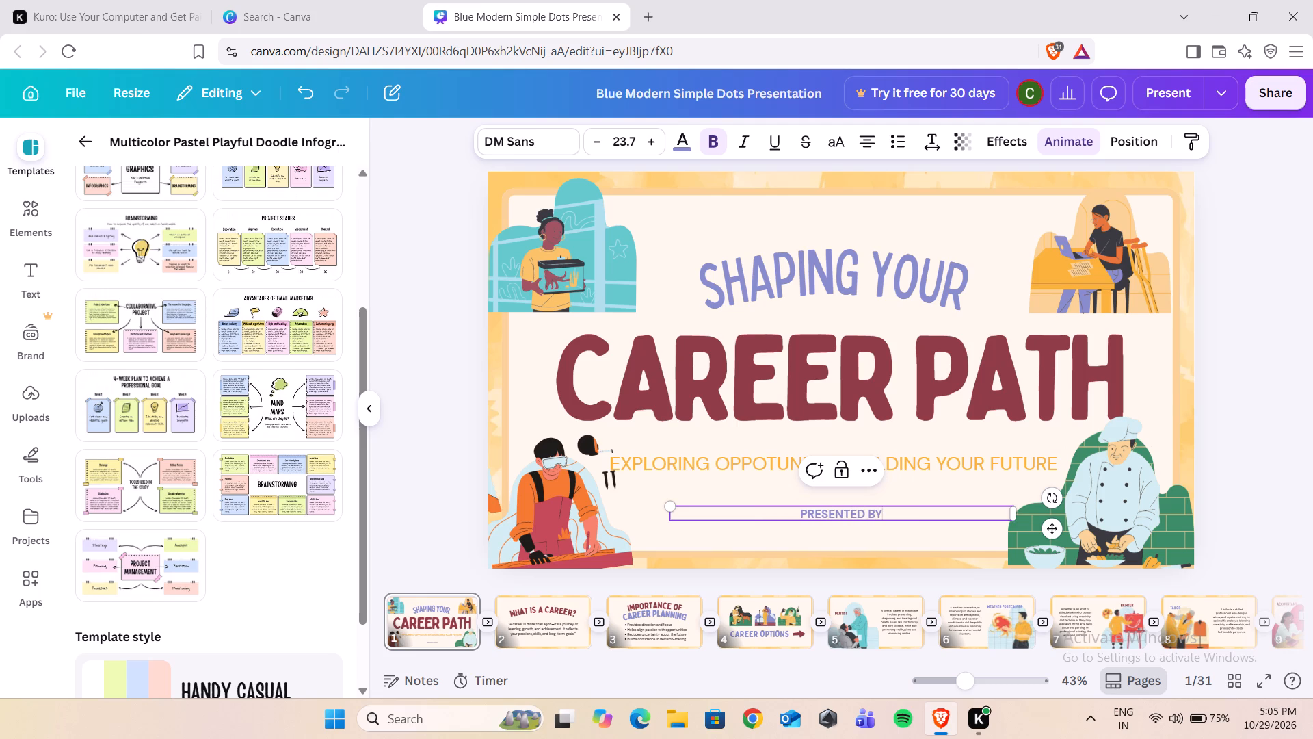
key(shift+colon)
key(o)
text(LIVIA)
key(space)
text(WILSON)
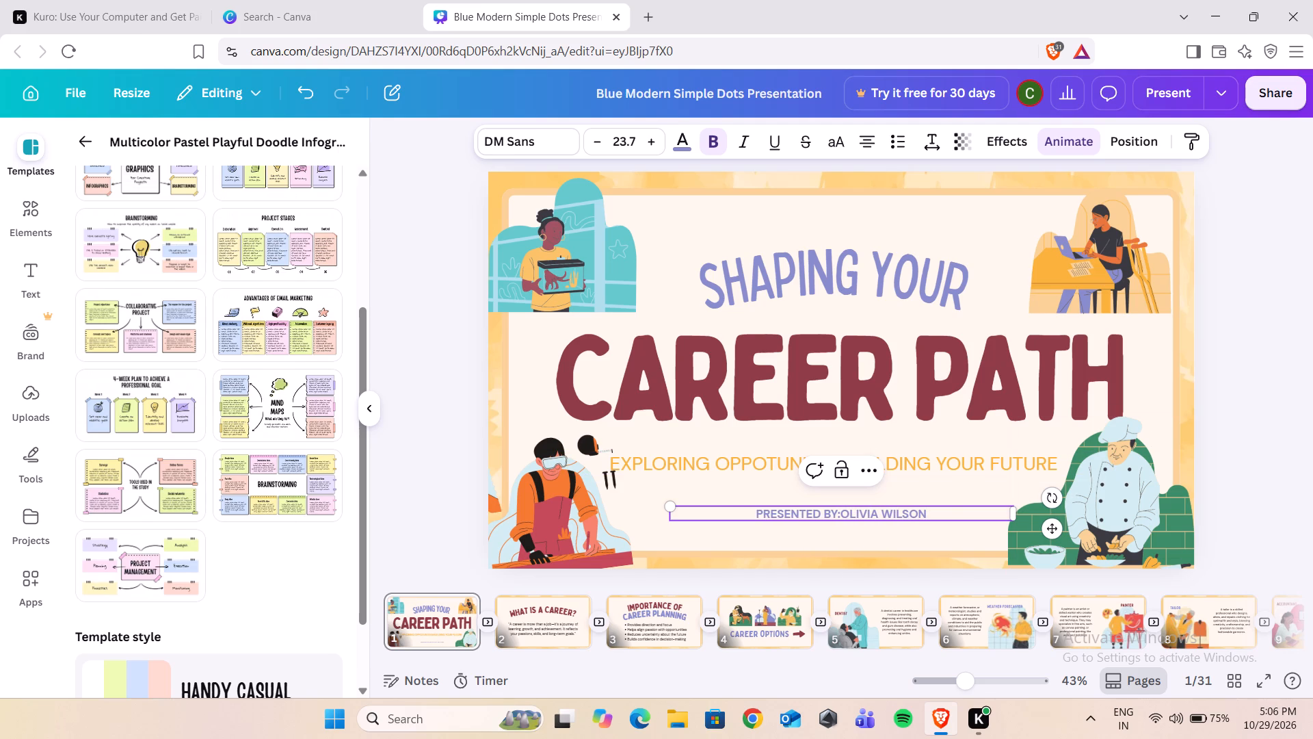
click(908, 543)
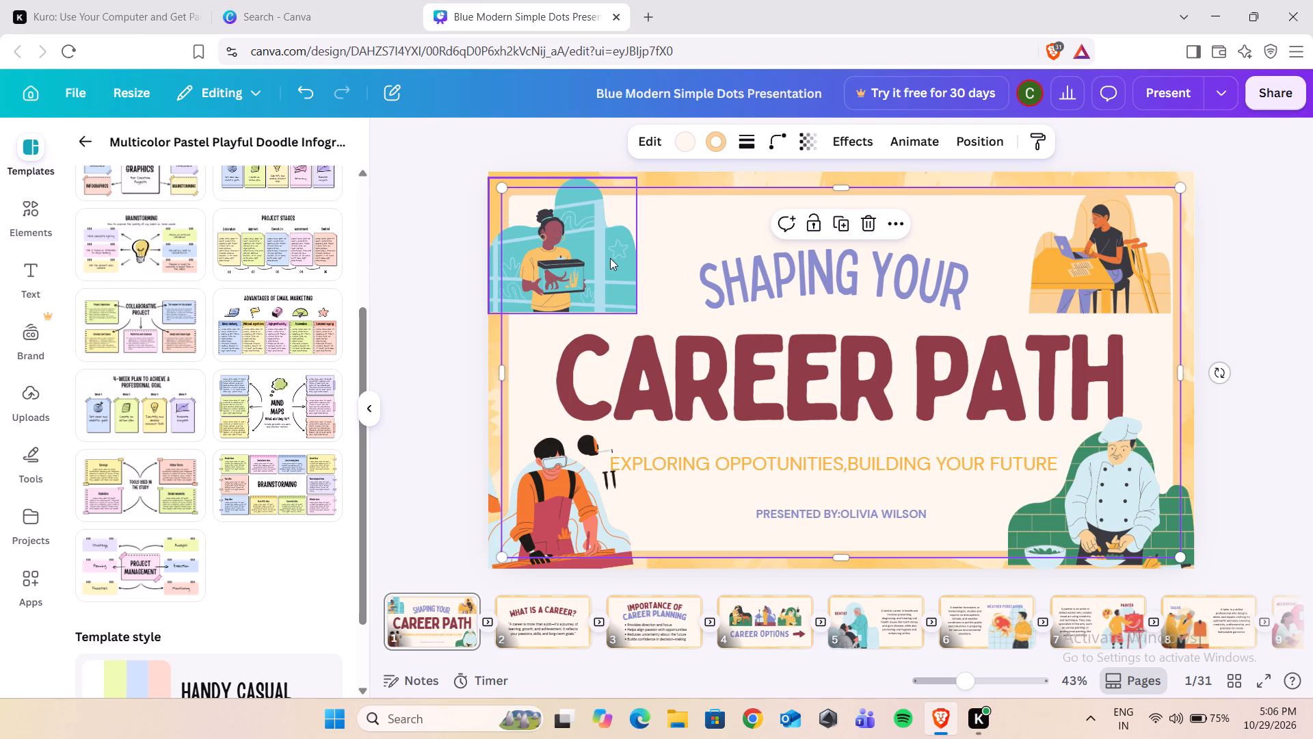
Nudge the title page's bordered background frame into position and select the illustration of the person holding a fish tank.
drag(610, 258, 616, 252)
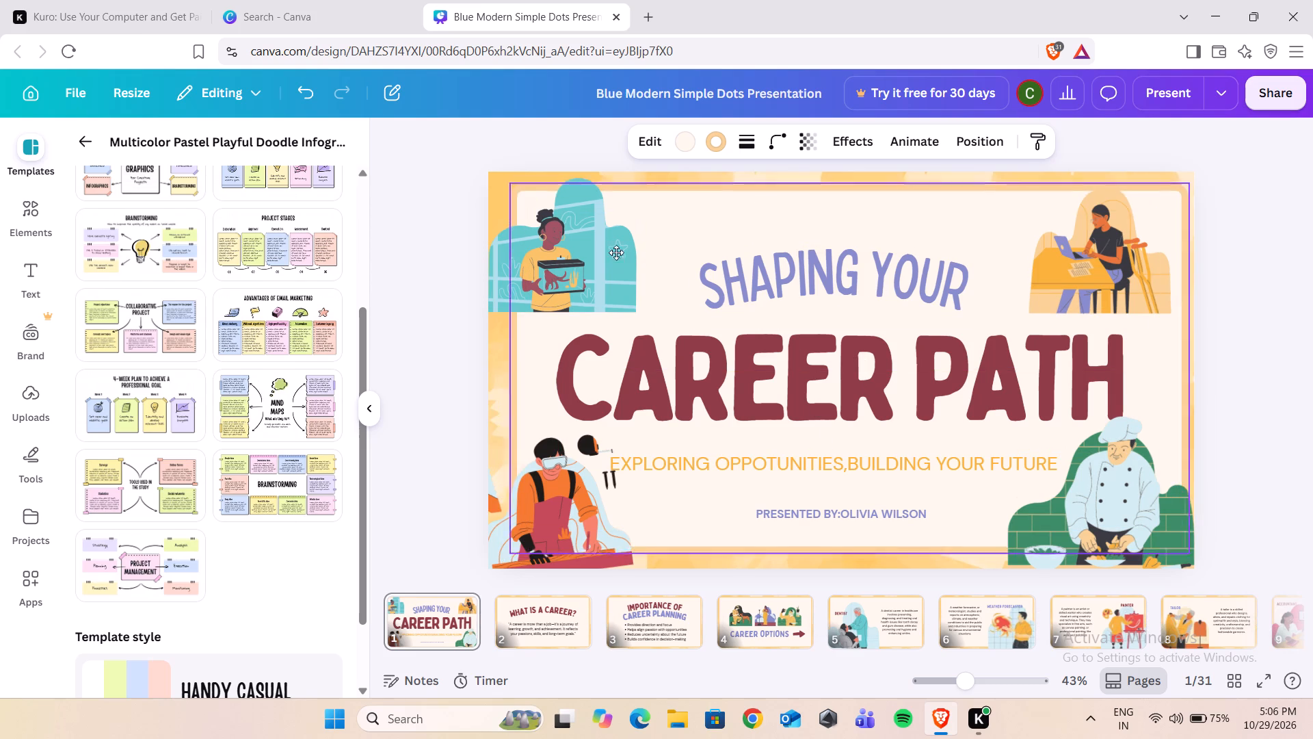
drag(616, 252, 604, 248)
click(590, 246)
click(590, 246)
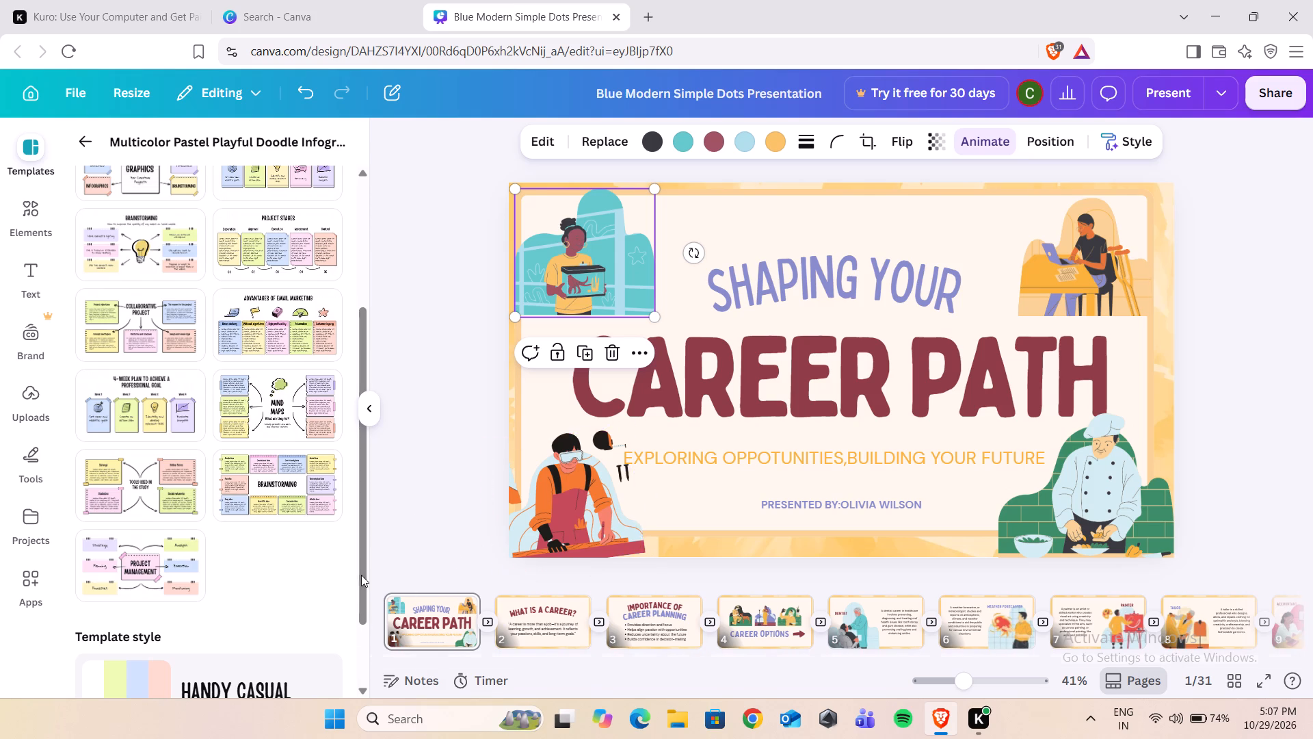
Make the quote text on page 2, "What Is a Career?", italic and bold.
click(538, 621)
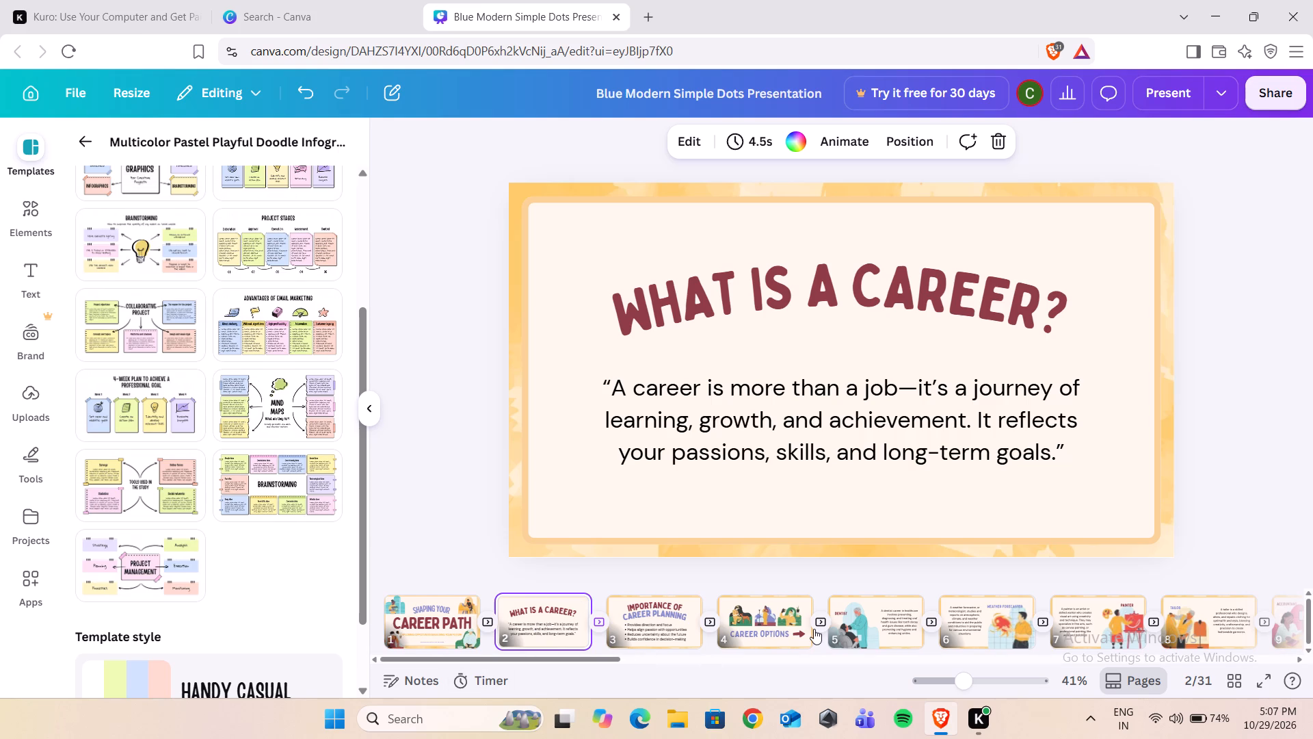
click(784, 403)
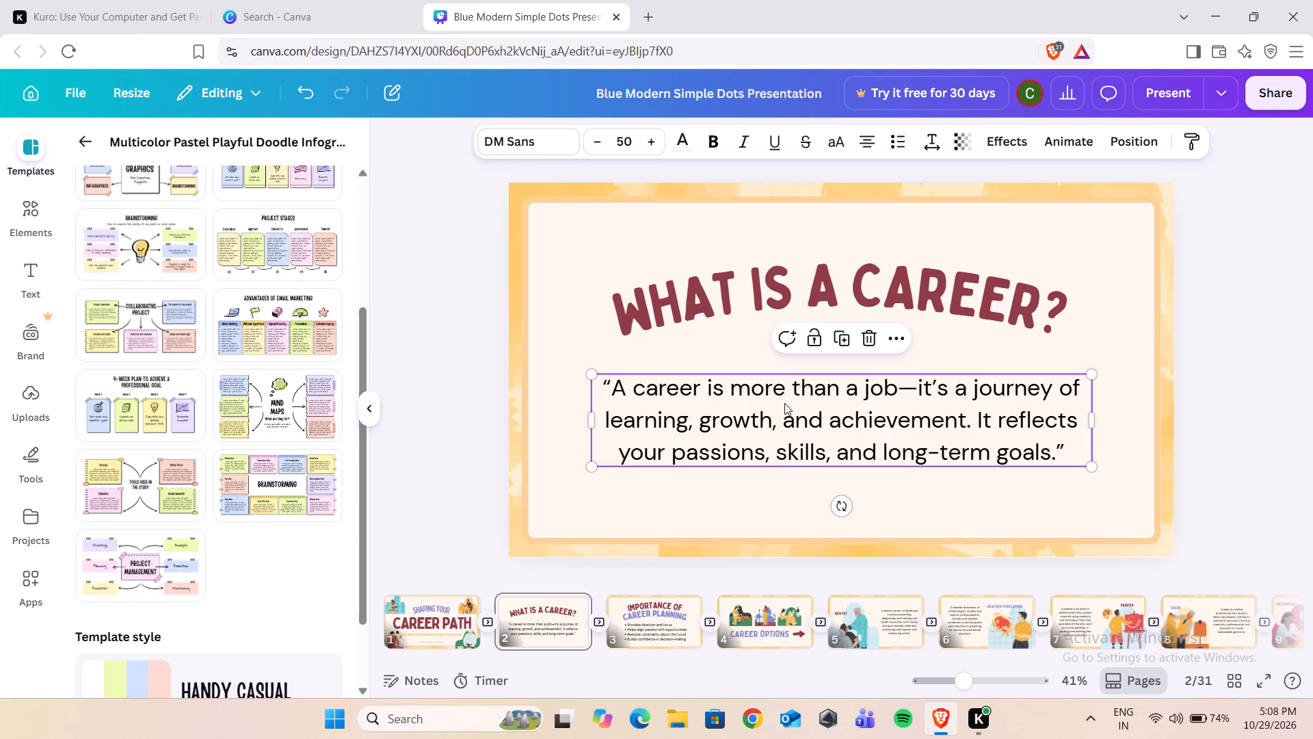
double_click(784, 403)
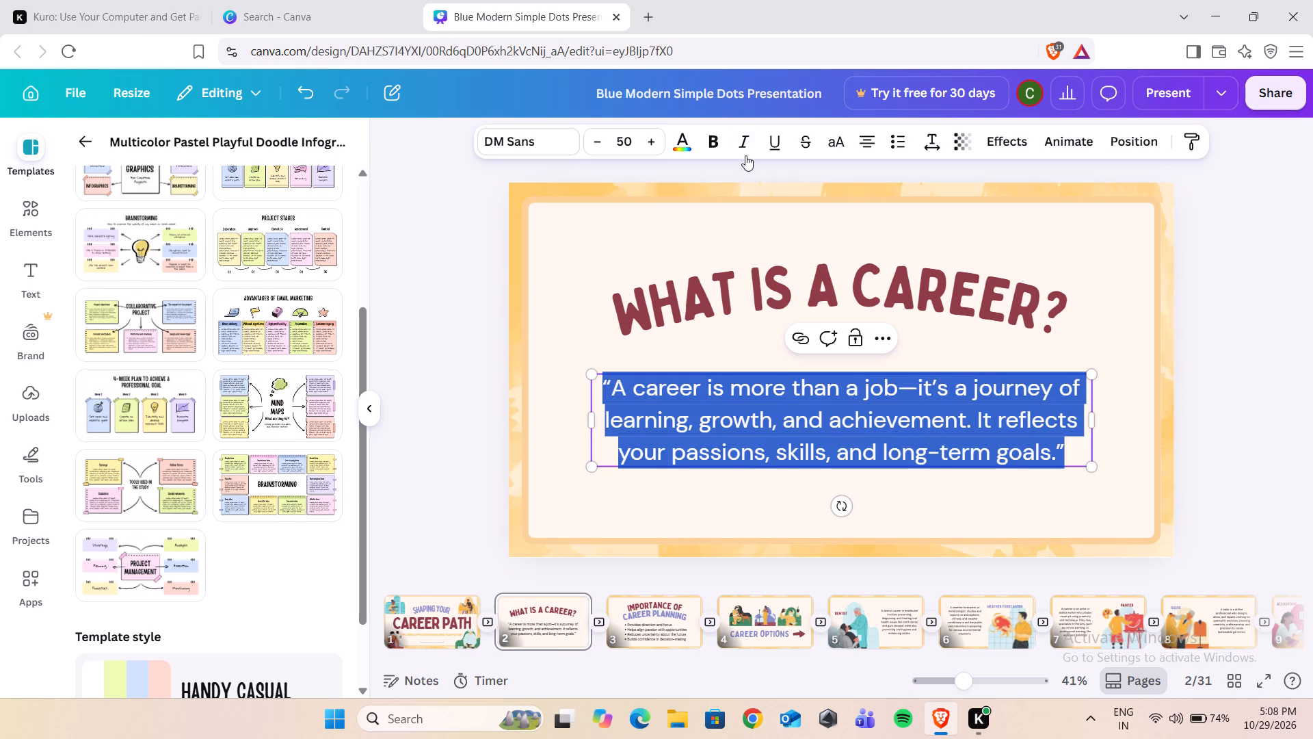
click(742, 144)
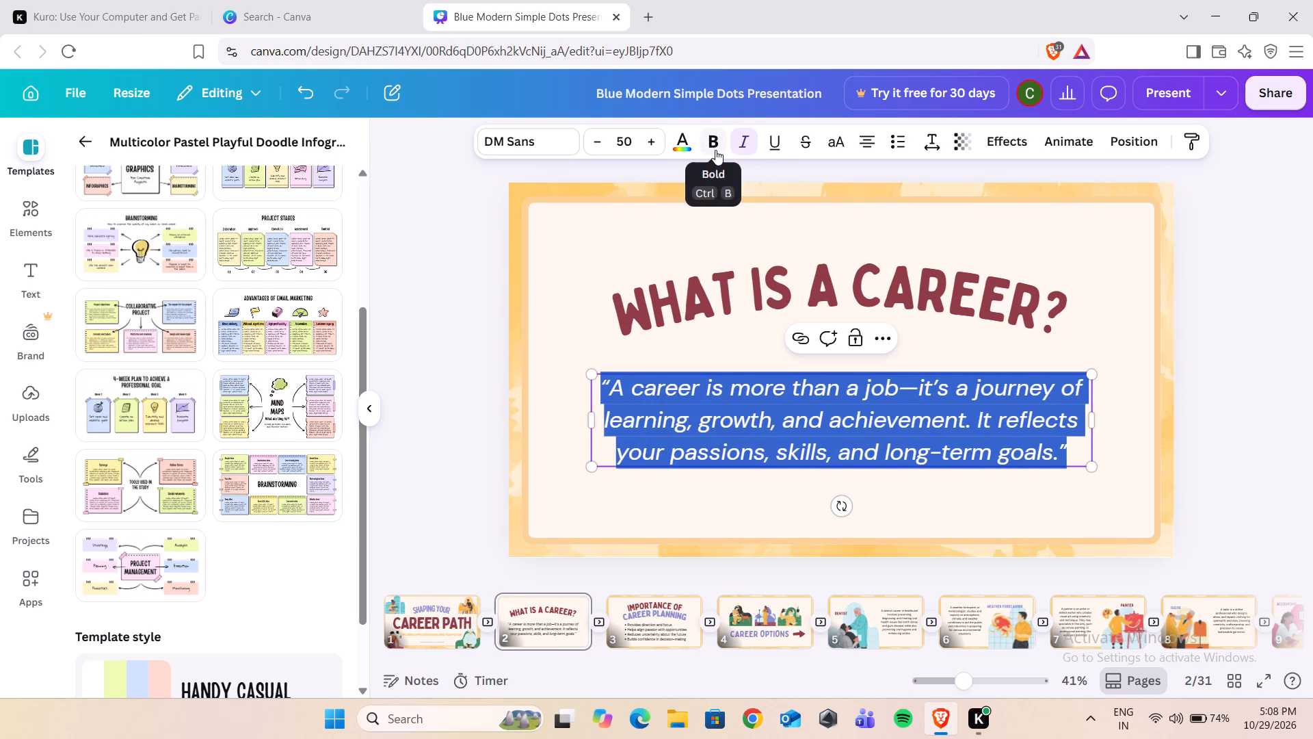
click(715, 150)
click(596, 281)
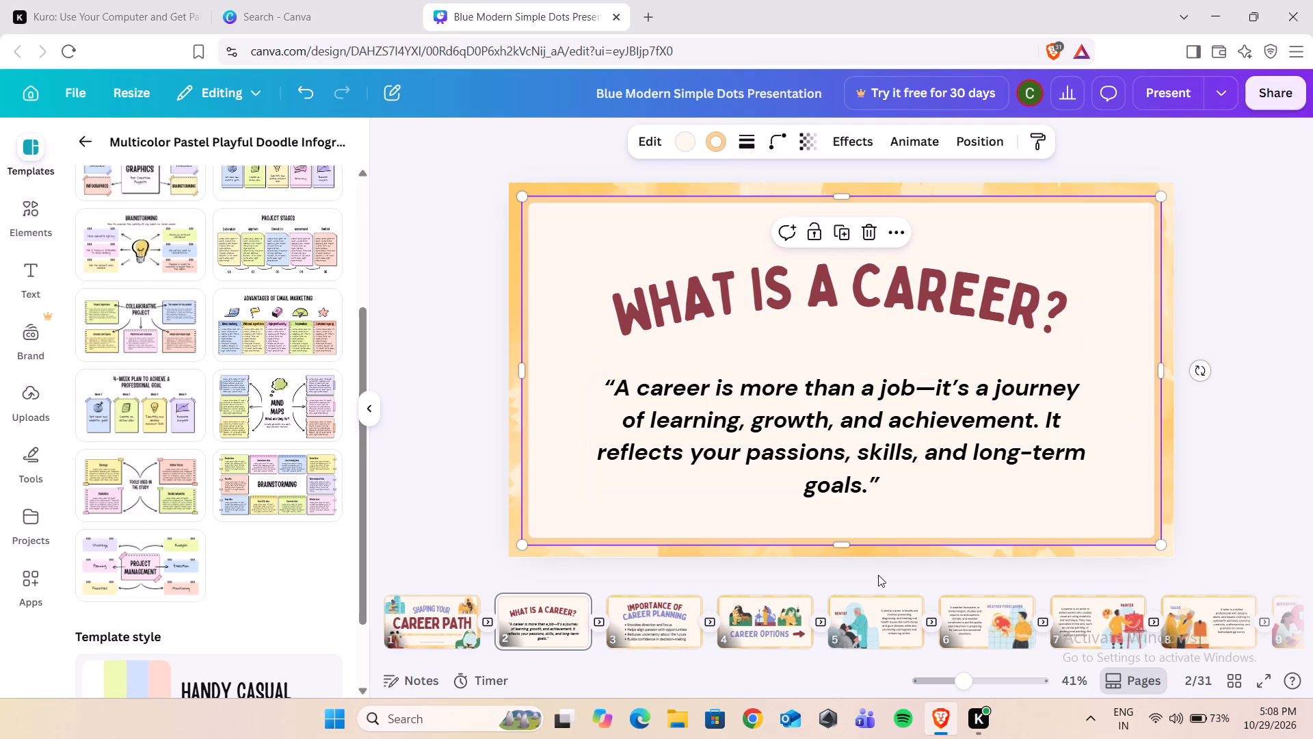
On page 3, "Importance of Career Planning", move the bullet "Provides direction and focus" to the end of the list.
click(648, 624)
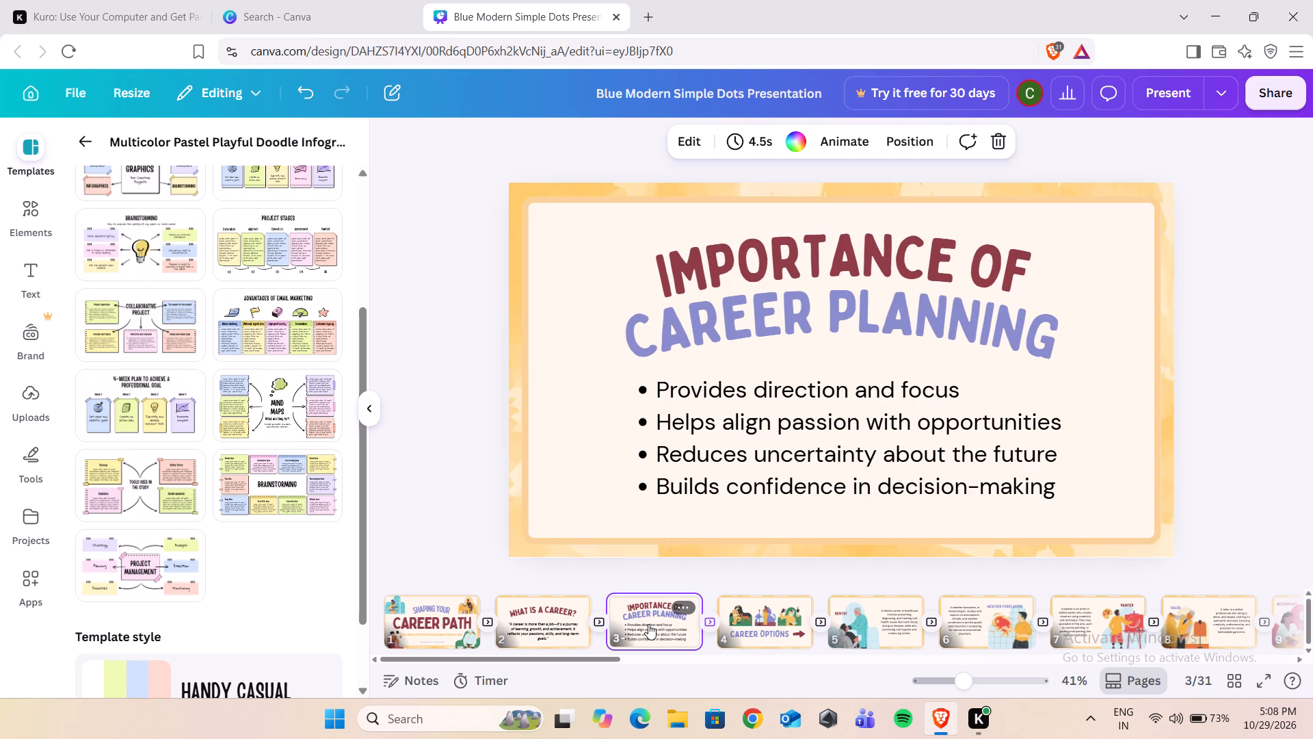
click(644, 392)
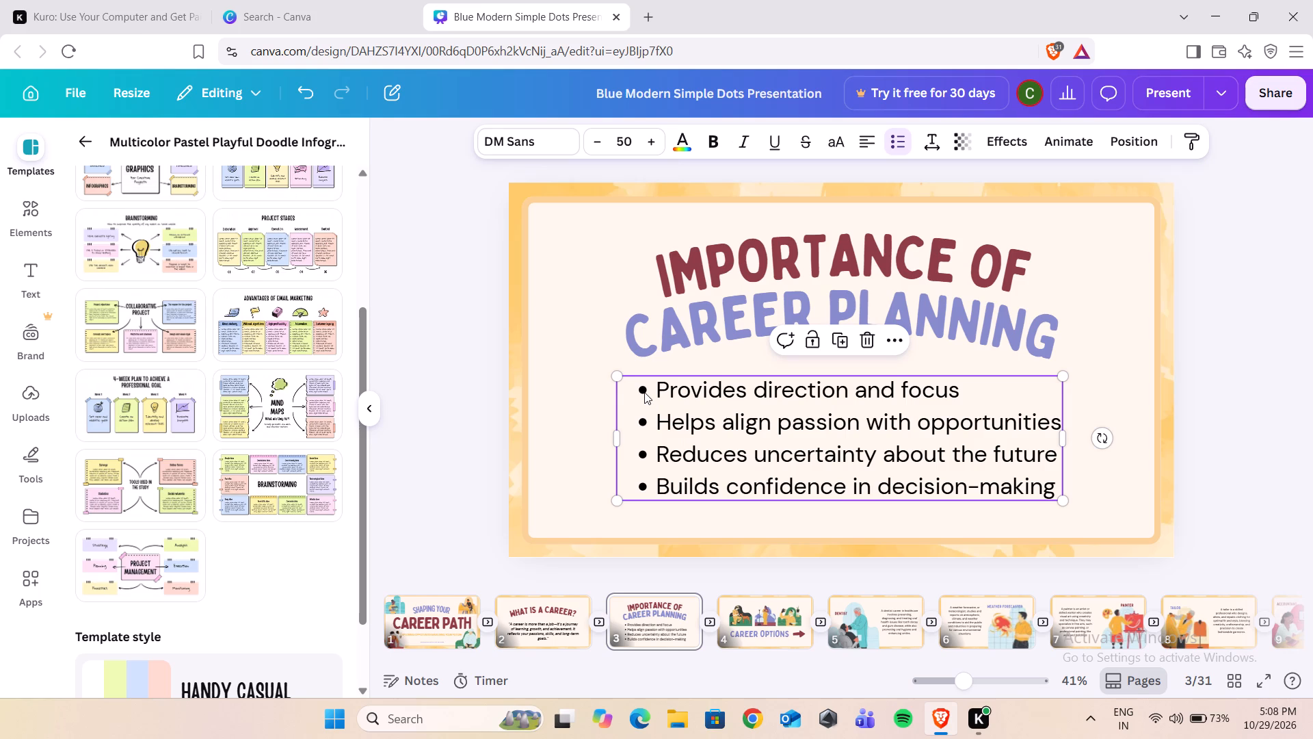
double_click(644, 392)
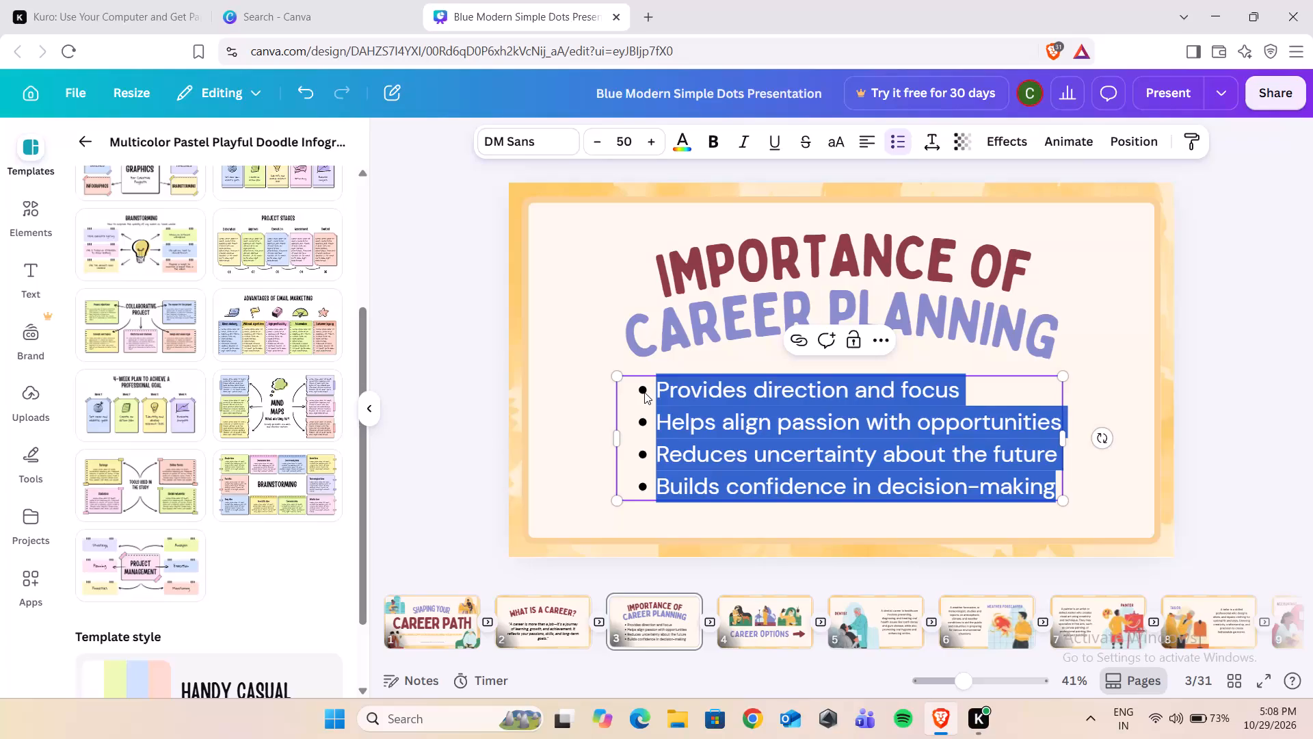
click(644, 392)
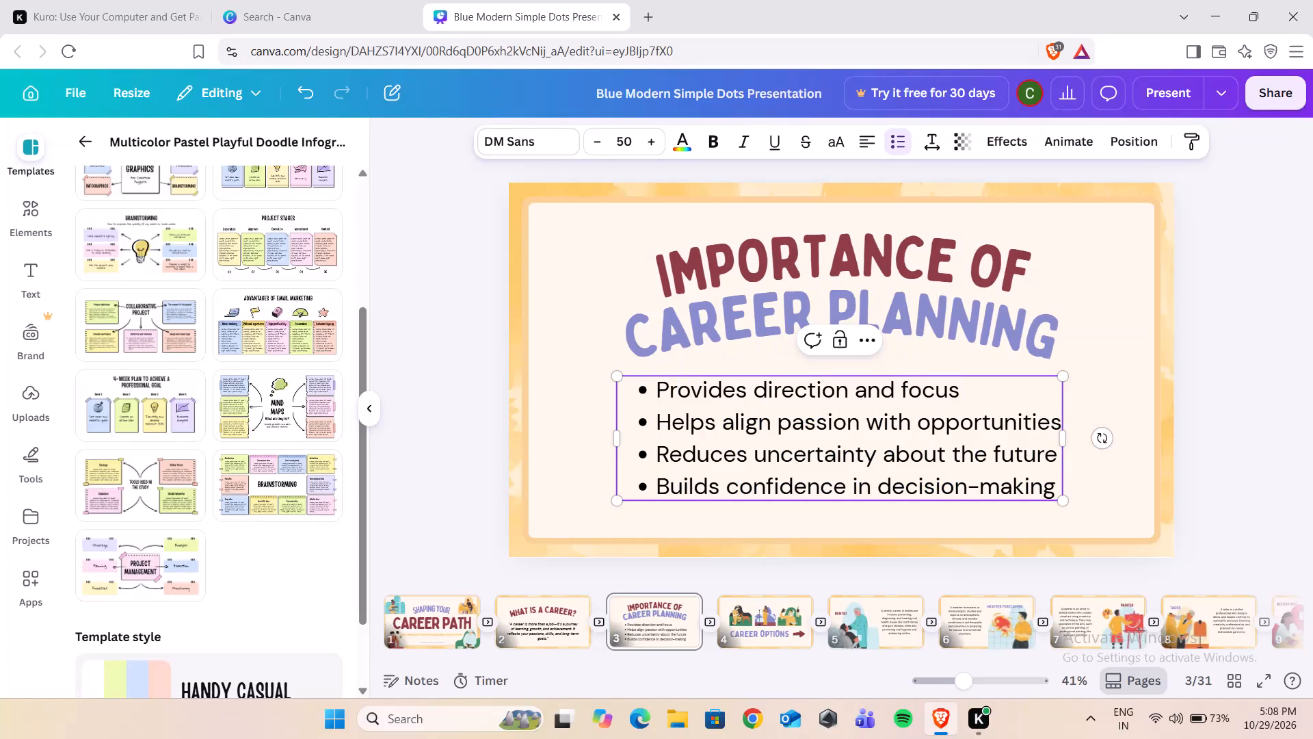
key(shift+Right)
key(shift+Right)
key(shift+Right)
key(shift+Right)
key(shift+Right)
key(shift+Right)
key(shift+Right)
key(shift+Right)
key(shift+Right)
key(shift+Right)
key(shift+Right)
key(shift+Right)
key(shift+Right)
key(shift+Right)
key(shift+Right)
key(shift+Right)
key(shift+Right)
key(shift+Right)
key(shift+Right)
key(shift+Right)
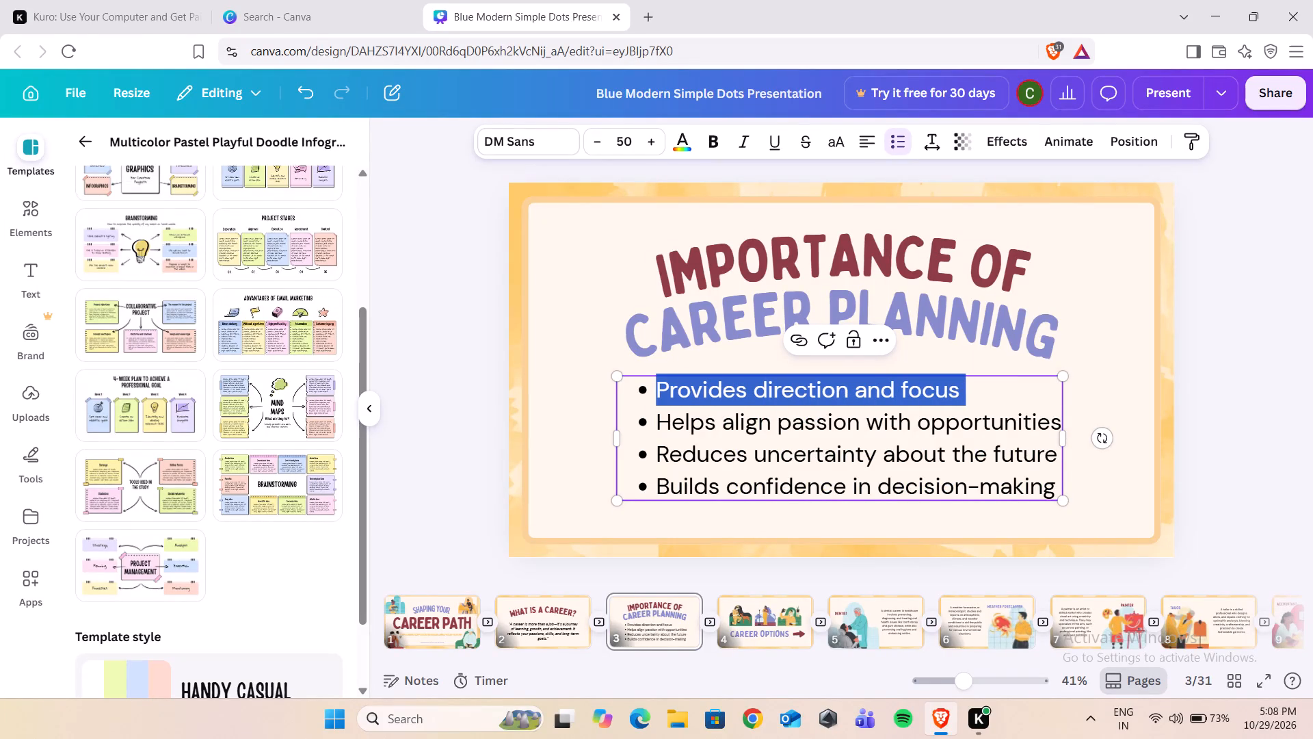
key(ctrl+c)
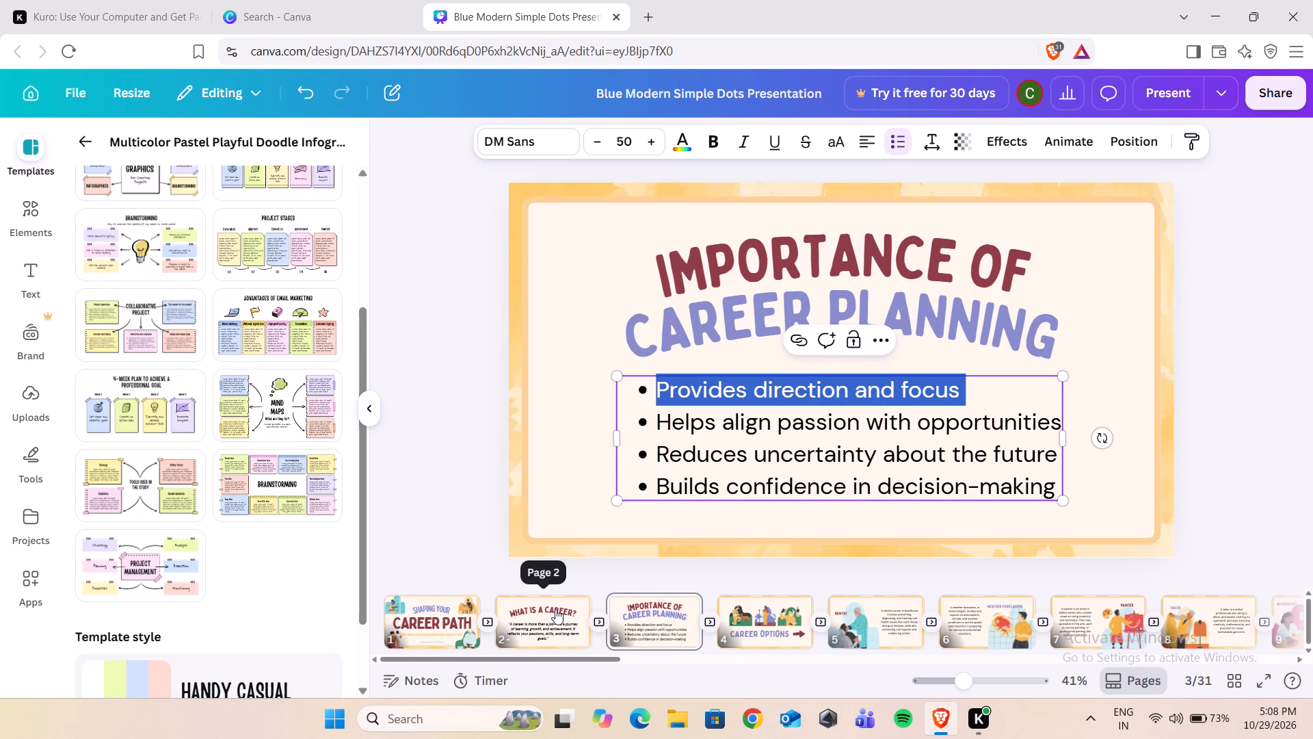
key(BackSpace)
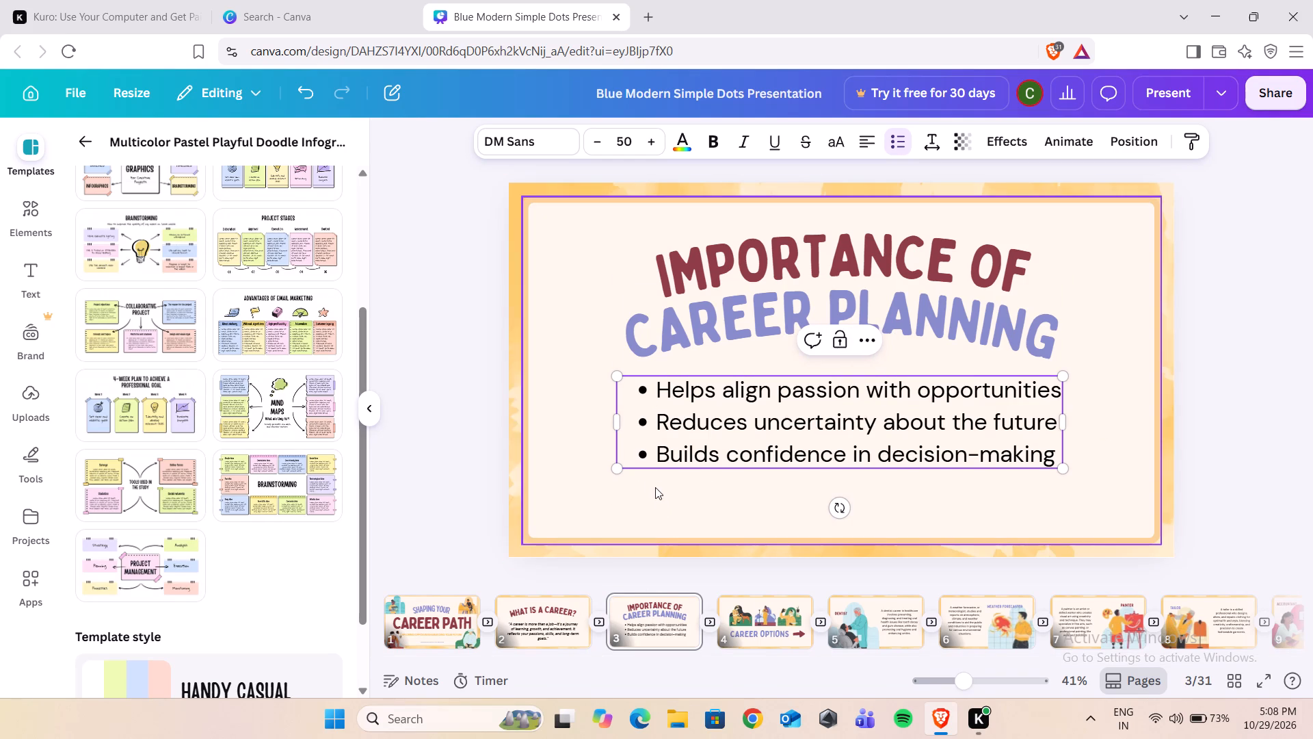
click(1053, 454)
key(Return)
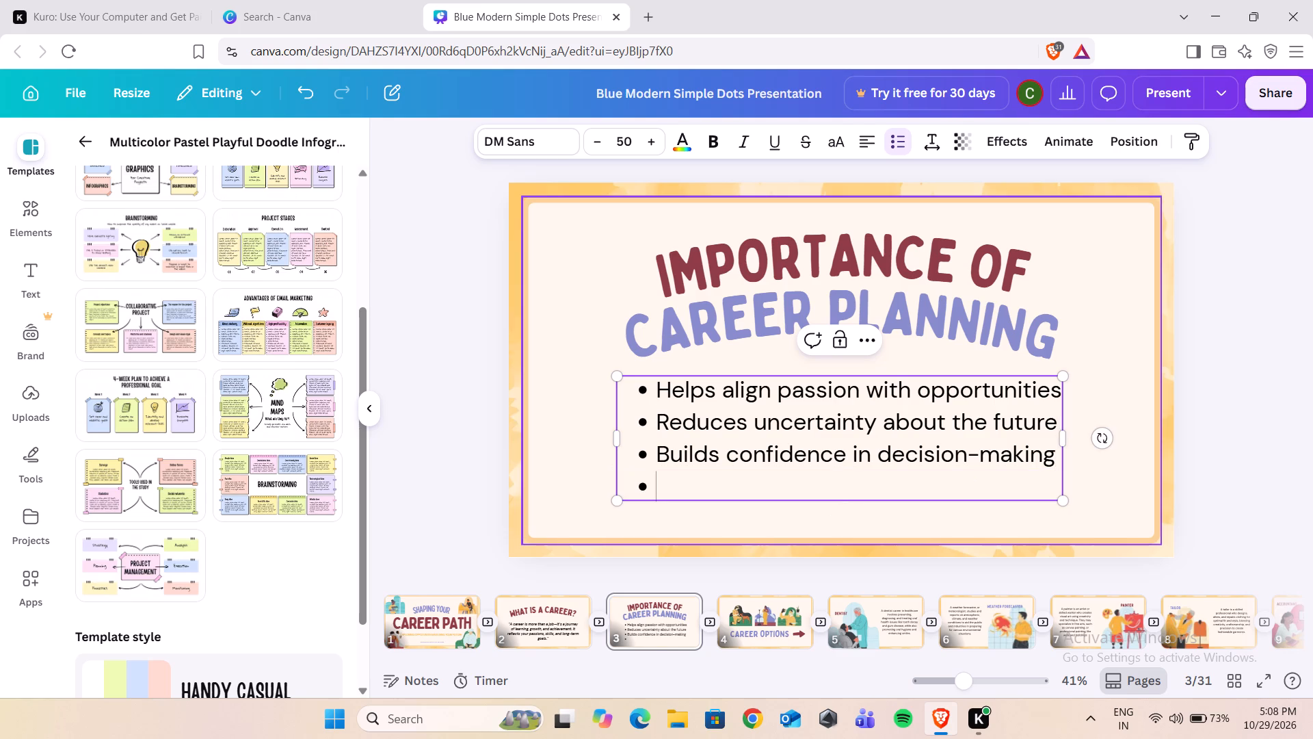
key(ctrl+v)
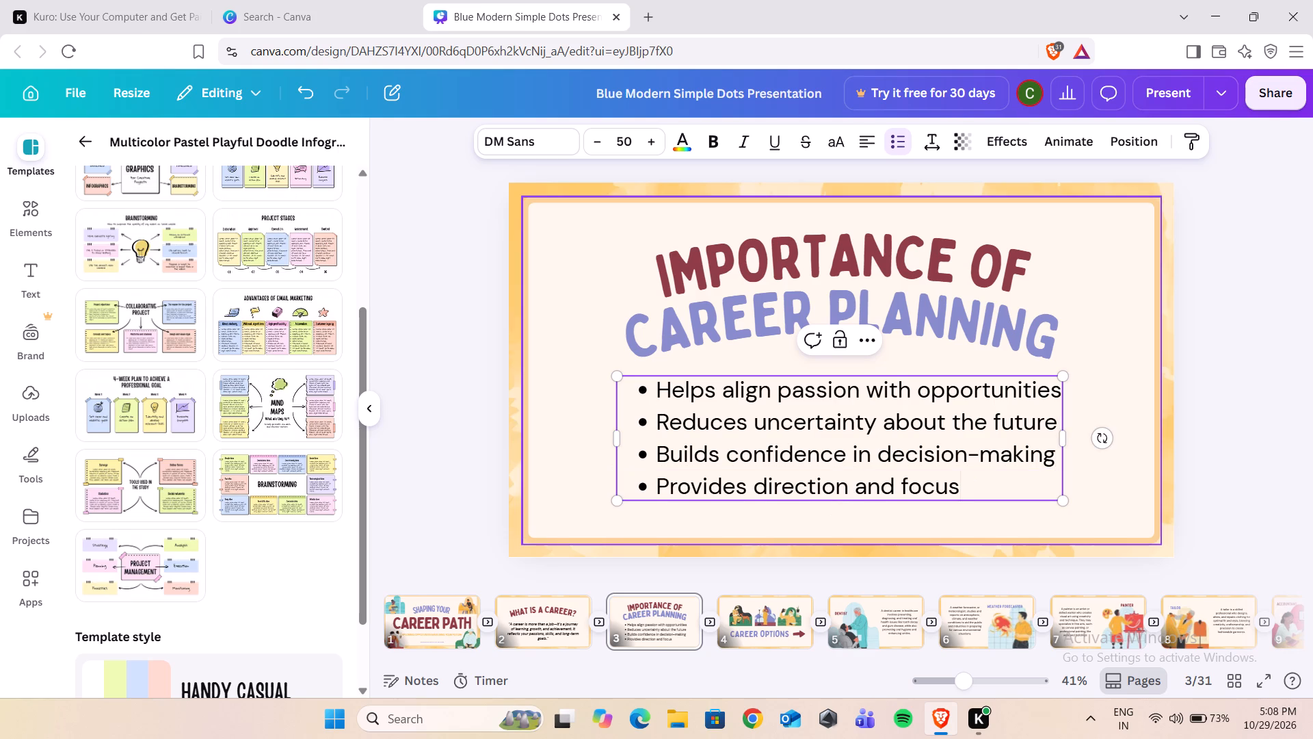
Move the bullet "Reduces uncertainty about the future" to the end of page 3's list, leaving no blank line.
click(654, 423)
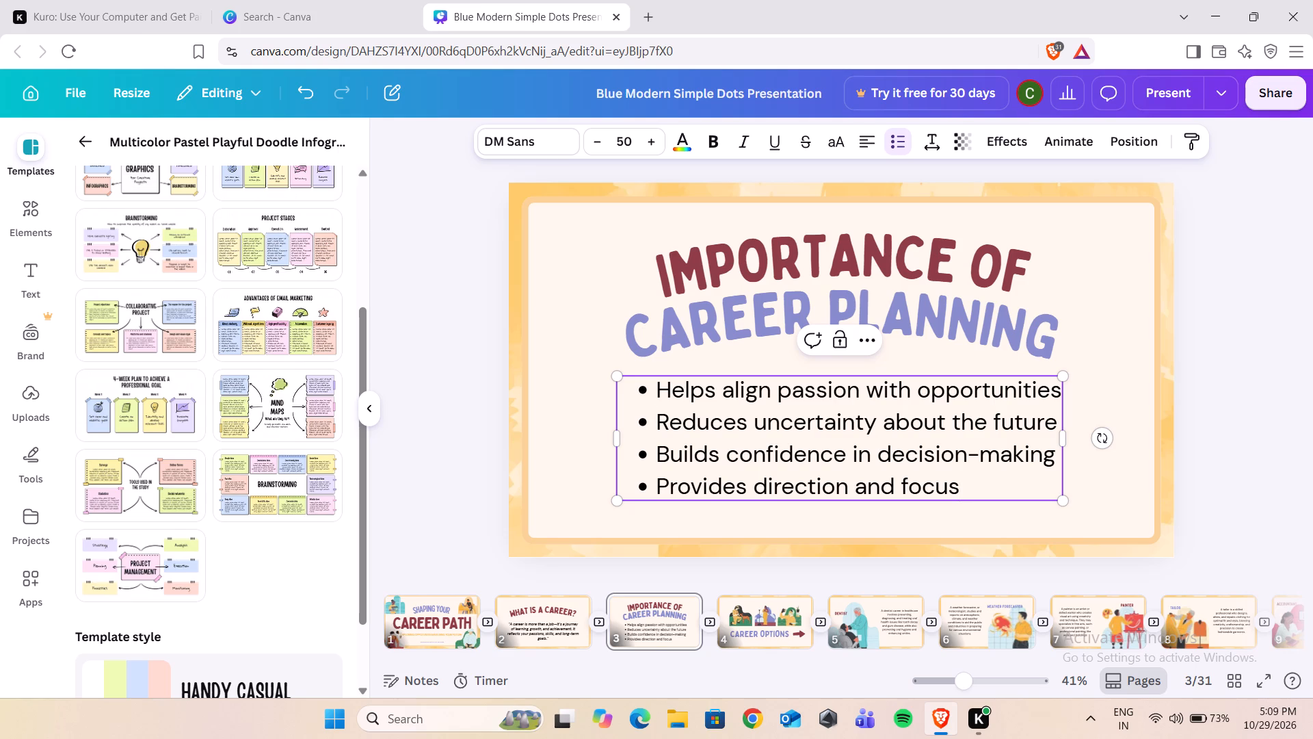
key(shift+Right)
key(shift+Right)
key(shift+Right)
key(shift+Right)
key(shift+Right)
key(shift+Right)
key(shift+Right)
key(shift+Right)
key(shift+Right)
key(shift+Right)
key(shift+Right)
key(shift+Right)
key(shift+Right)
key(shift+Right)
key(shift+Right)
key(shift+Right)
key(shift+Right)
key(shift+Right)
key(shift+Right)
key(shift+Right)
key(shift+Right)
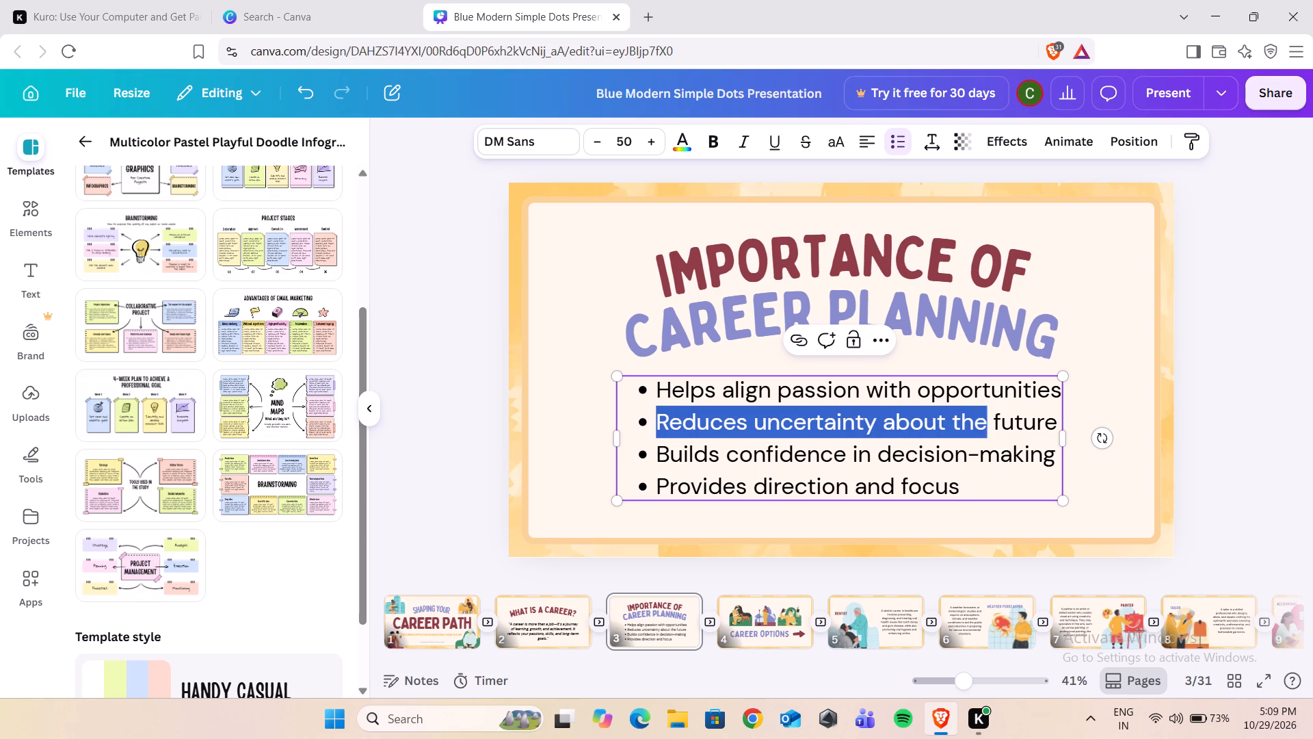
key(shift+Right)
key(shift+Right)
key(shift+Right)
key(shift+Right)
key(shift+Right)
key(shift+Right)
key(shift+Right)
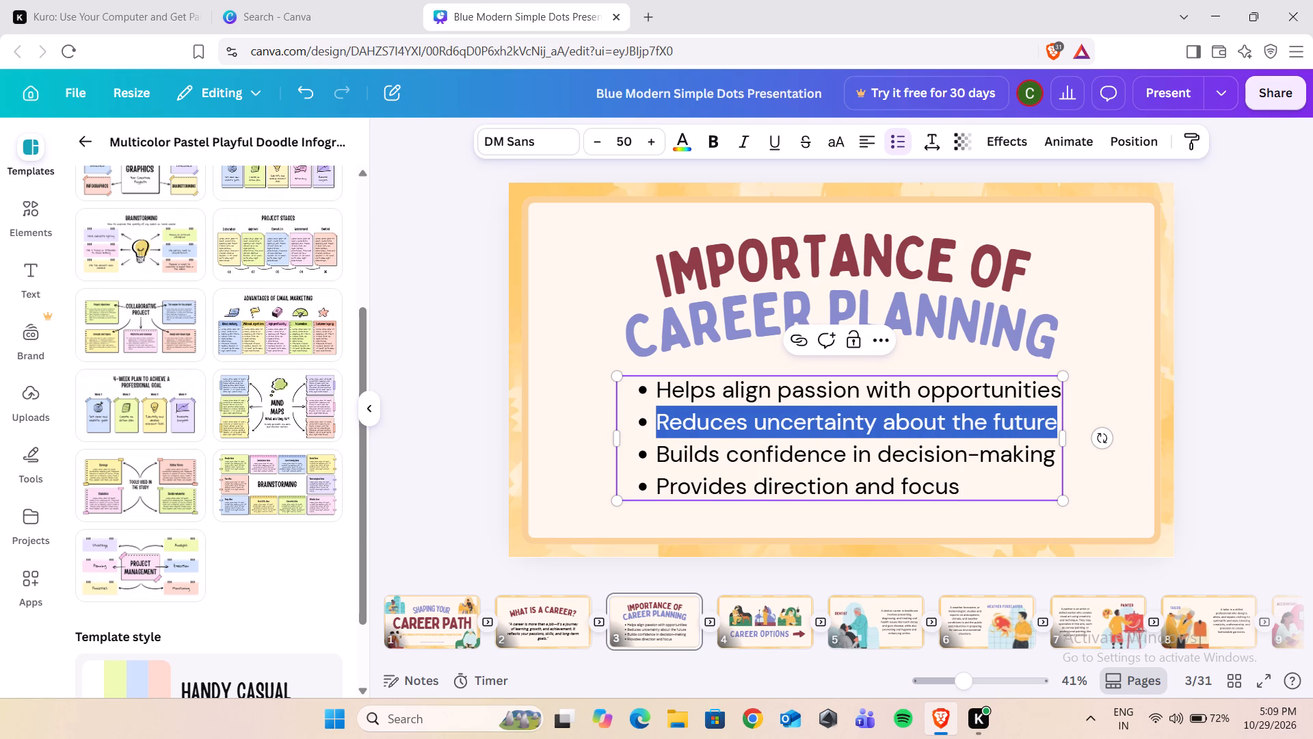
key(ctrl+c)
key(BackSpace)
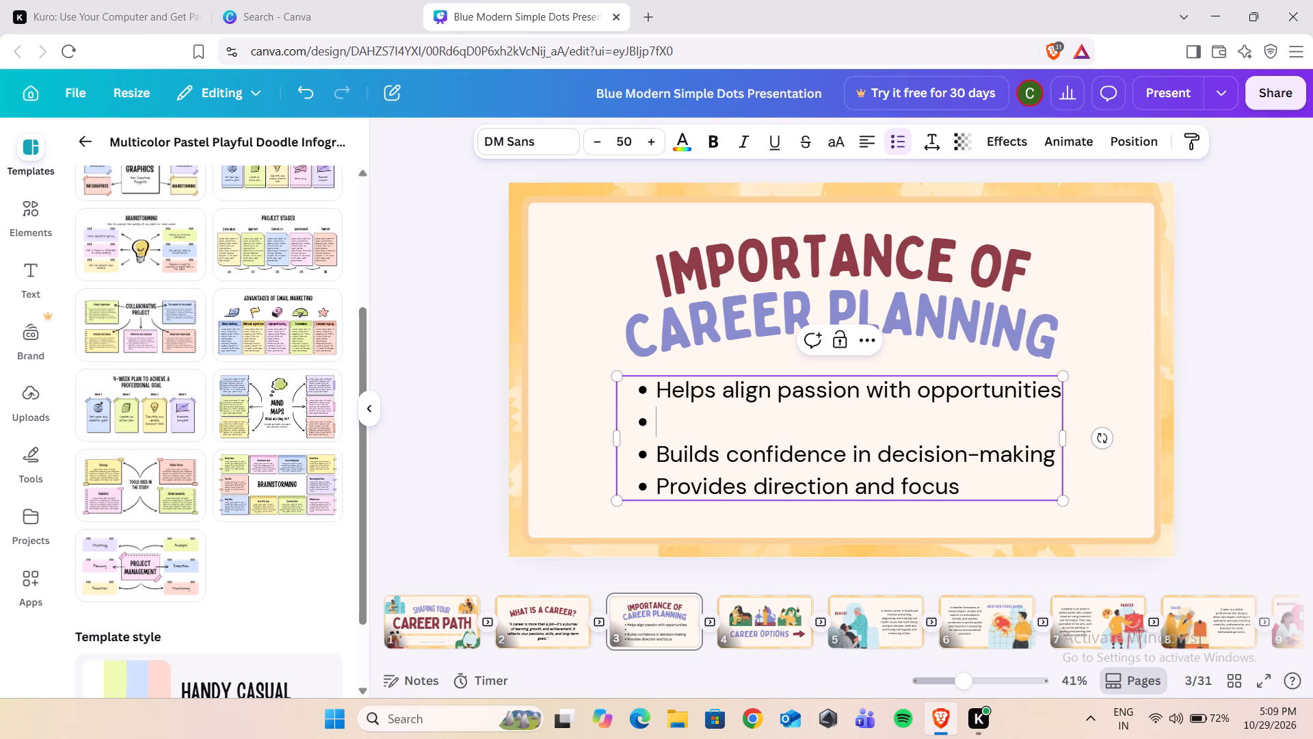
key(BackSpace)
key(BackSpace)
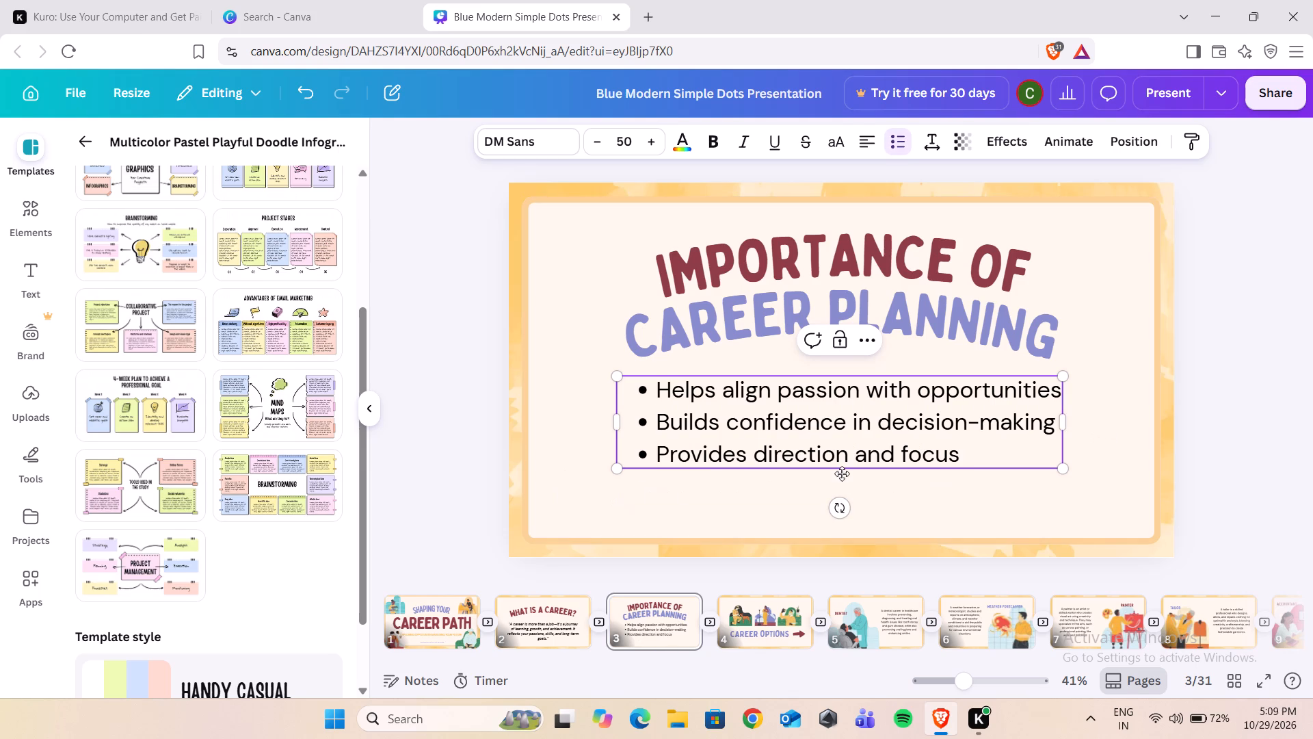
click(977, 458)
key(Return)
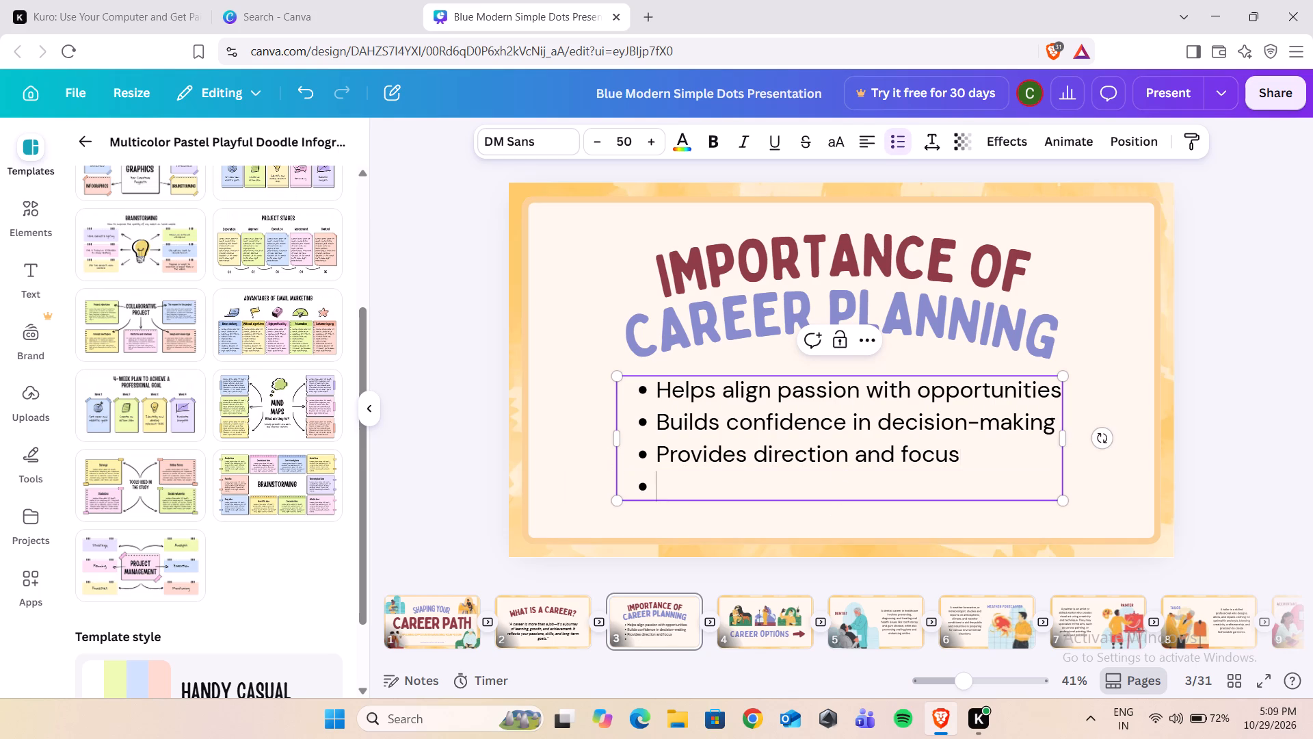
key(ctrl+v)
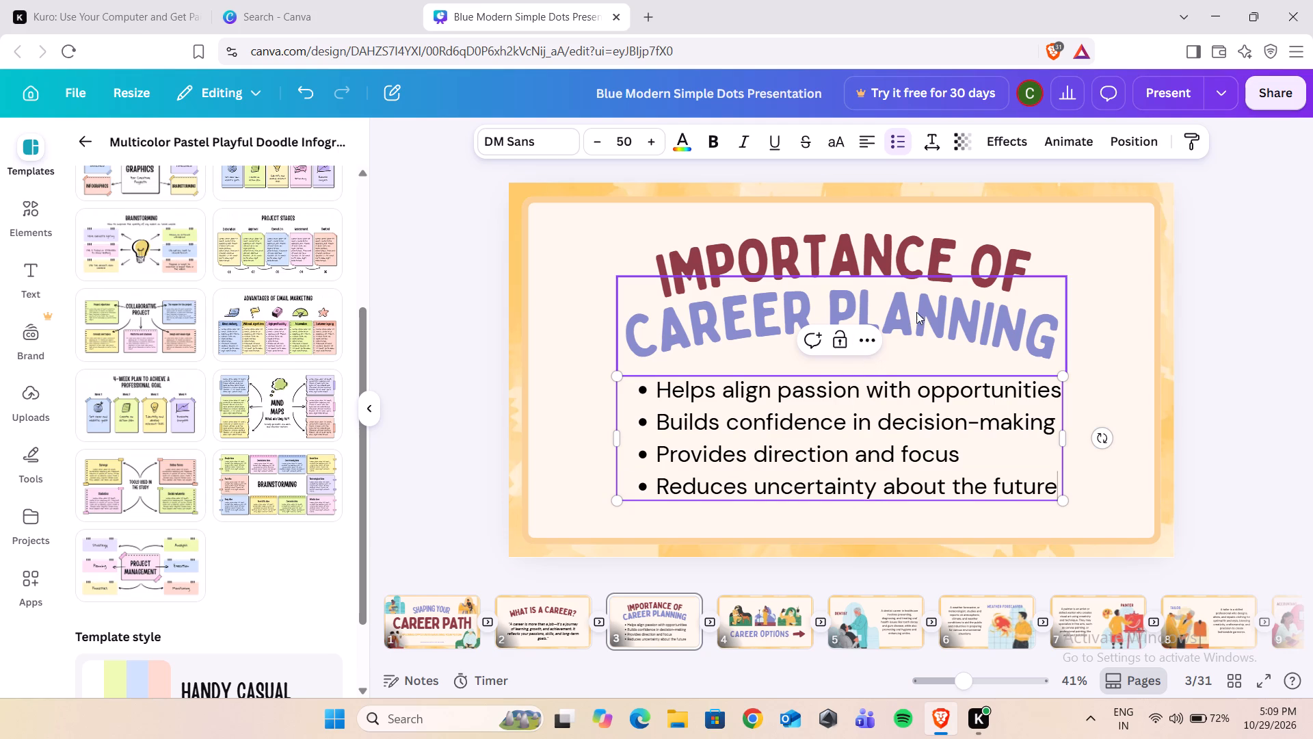
Shift both heading lines and the bullet list on page 3 slightly upward.
click(861, 247)
drag(861, 247, 851, 236)
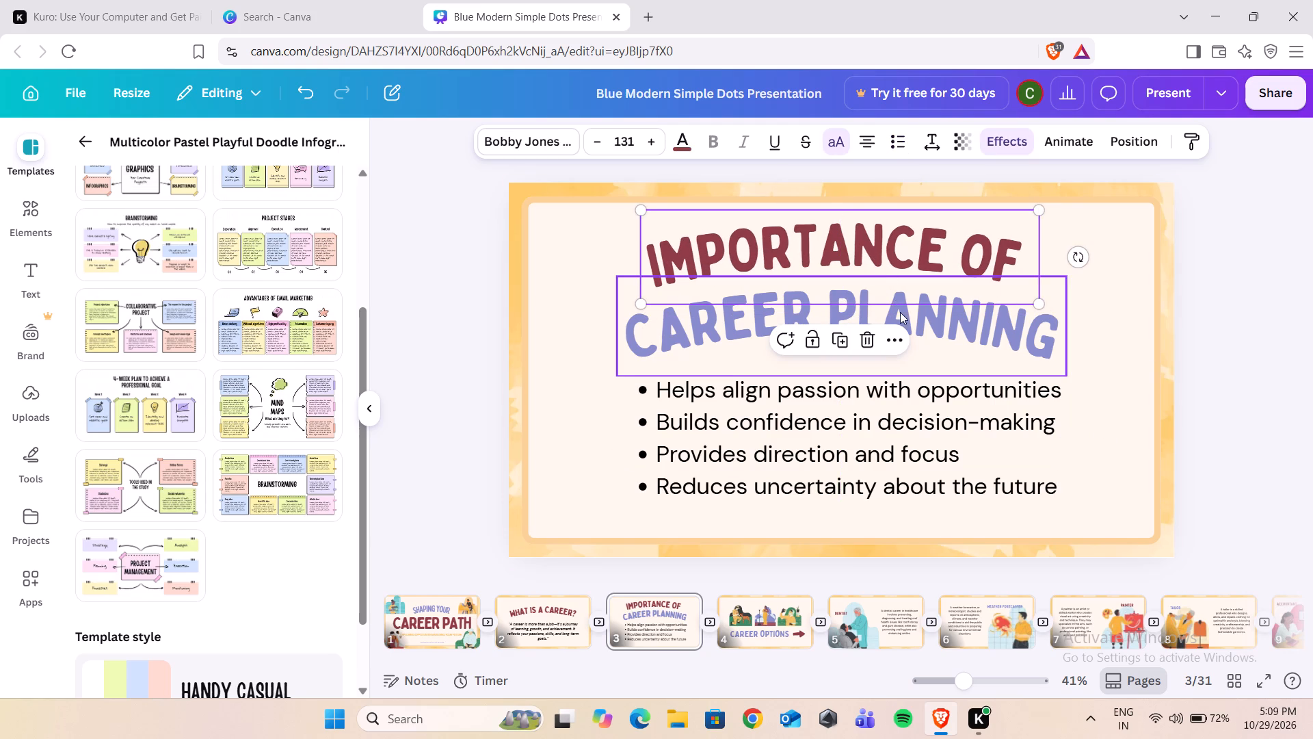
click(903, 318)
drag(903, 318, 899, 307)
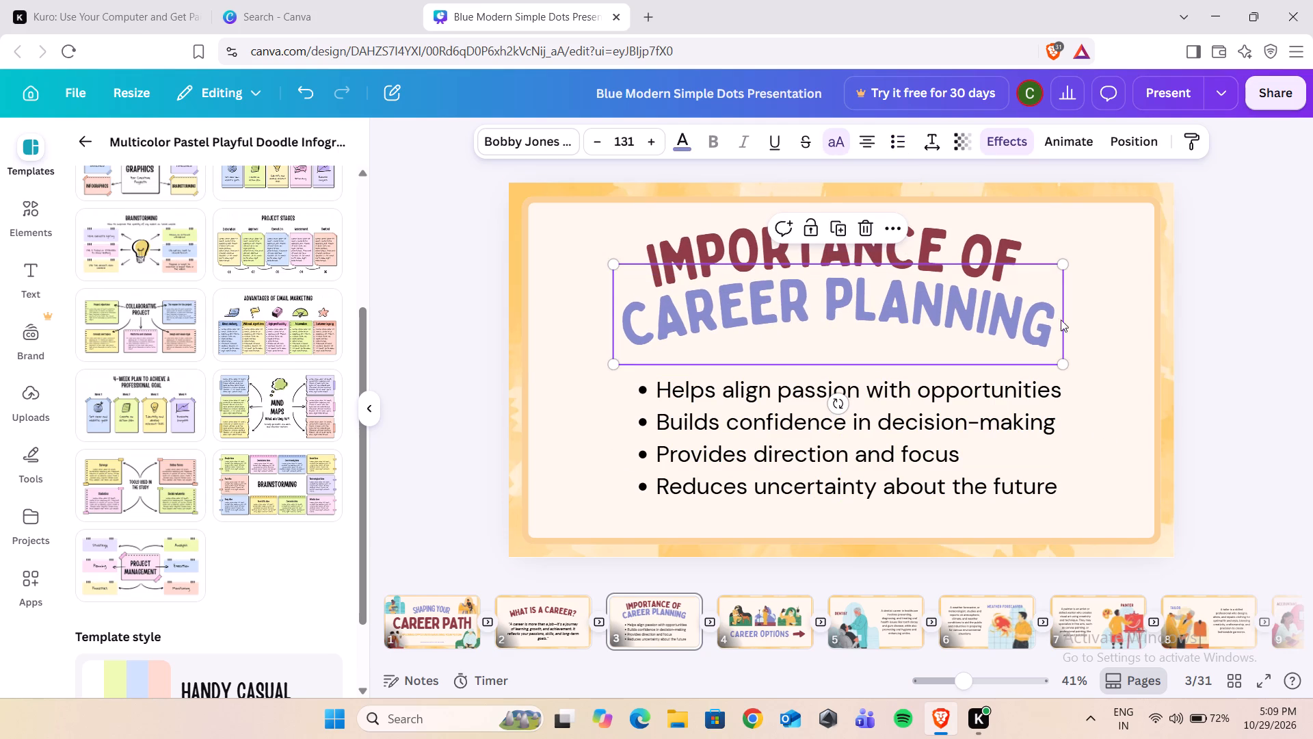
click(1093, 321)
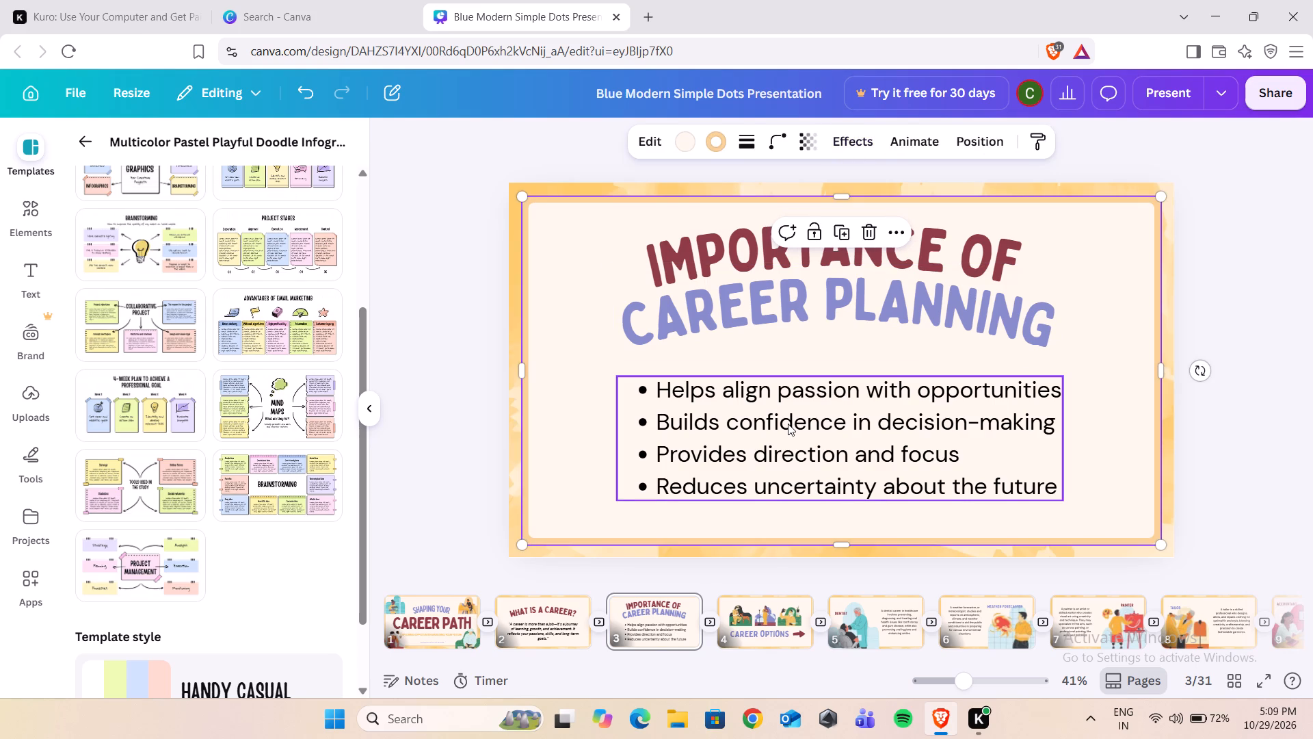
drag(788, 424, 787, 413)
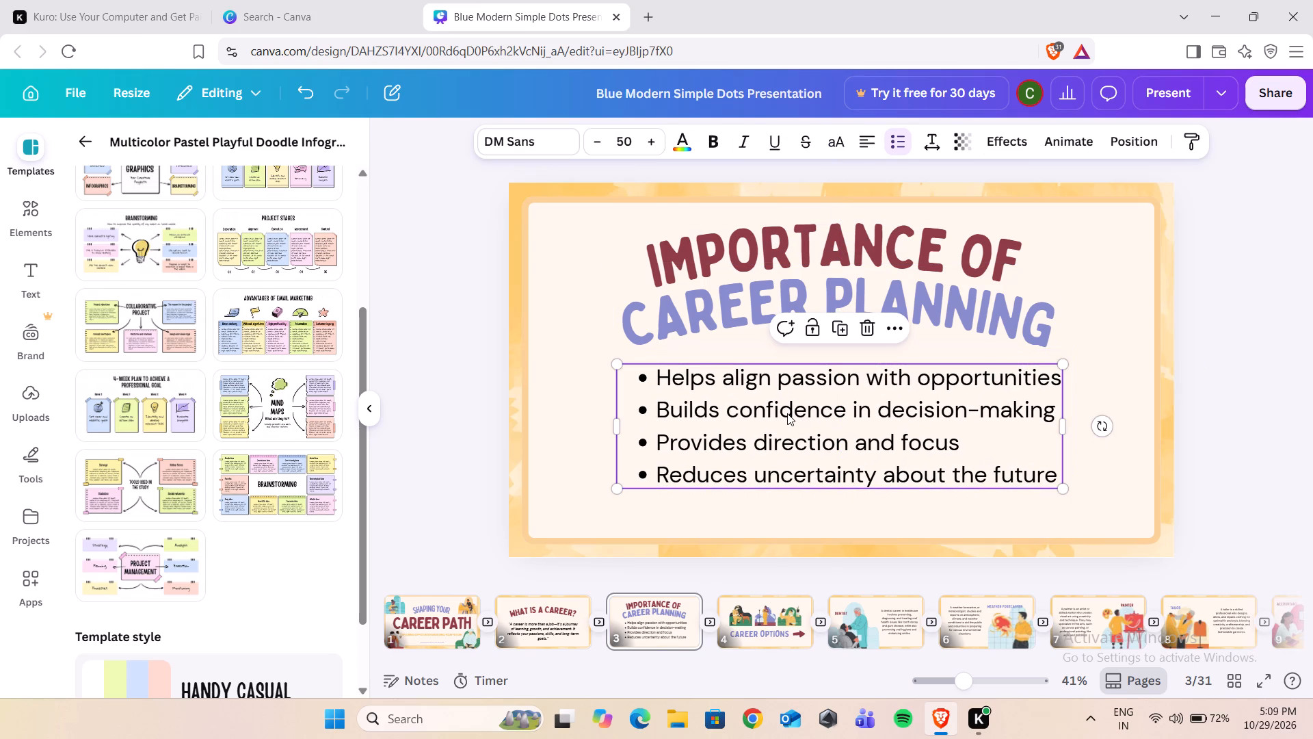
click(1149, 335)
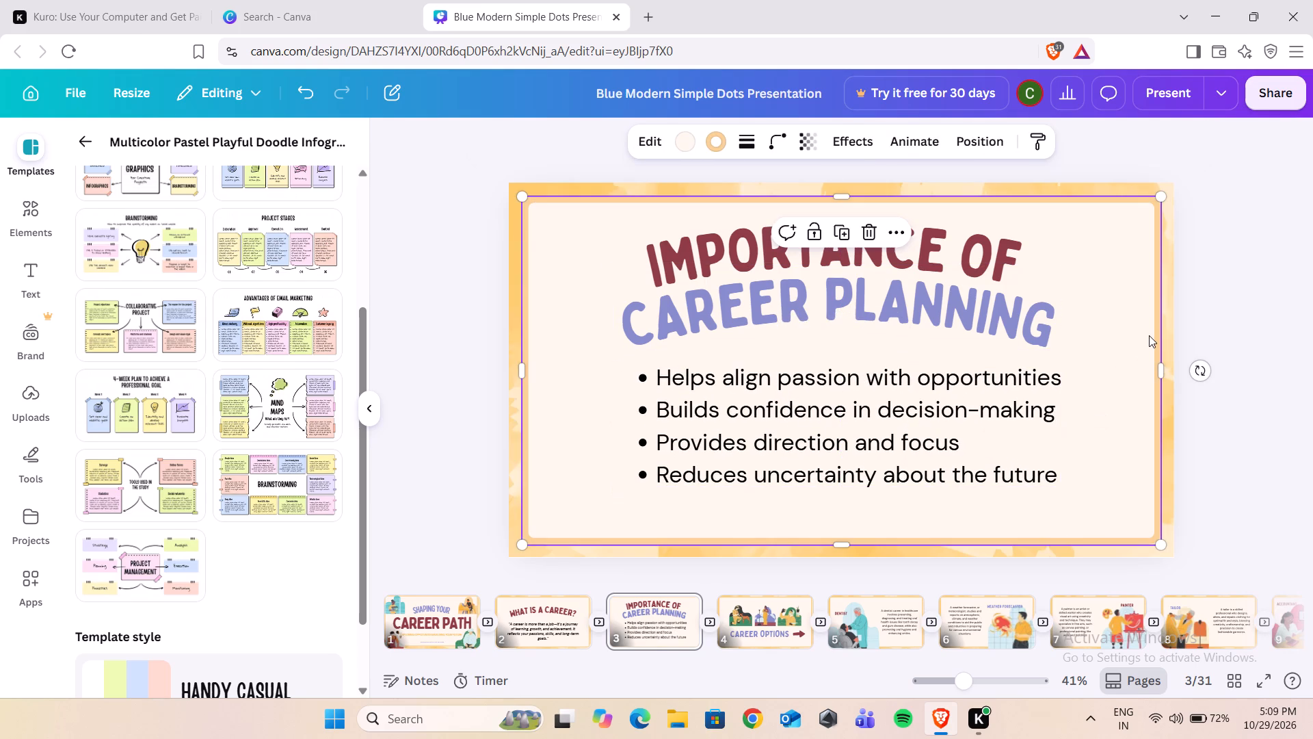
On page 4, move the career illustration group down out of the way and place the "Career Options" heading near the slide's top edge.
click(761, 614)
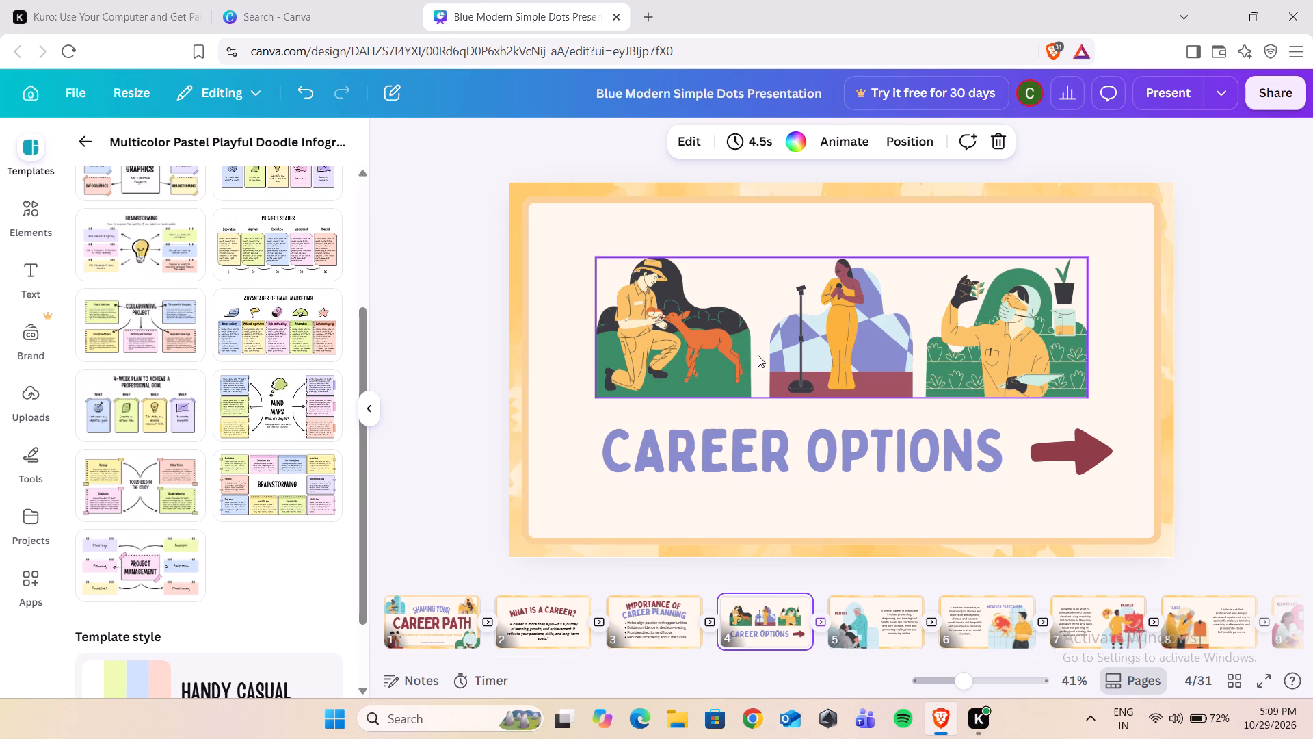
click(689, 330)
drag(689, 330, 689, 291)
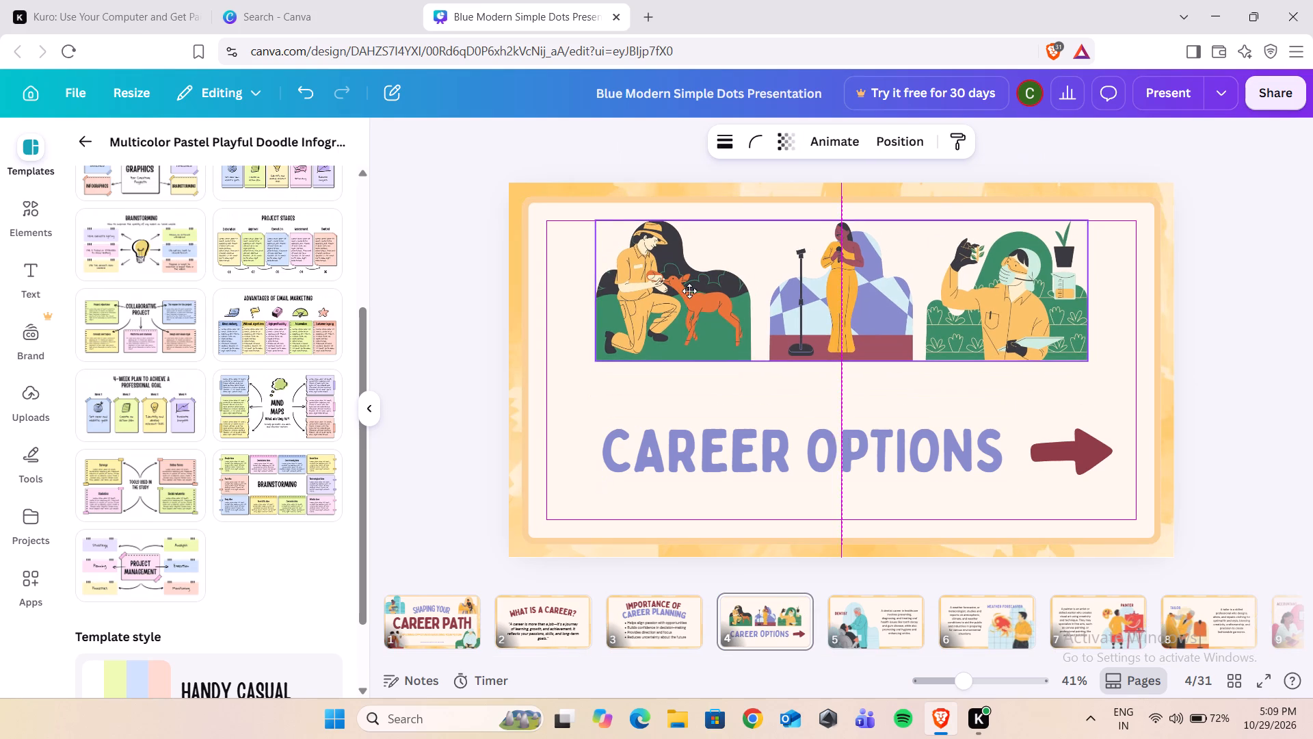
drag(689, 291, 689, 298)
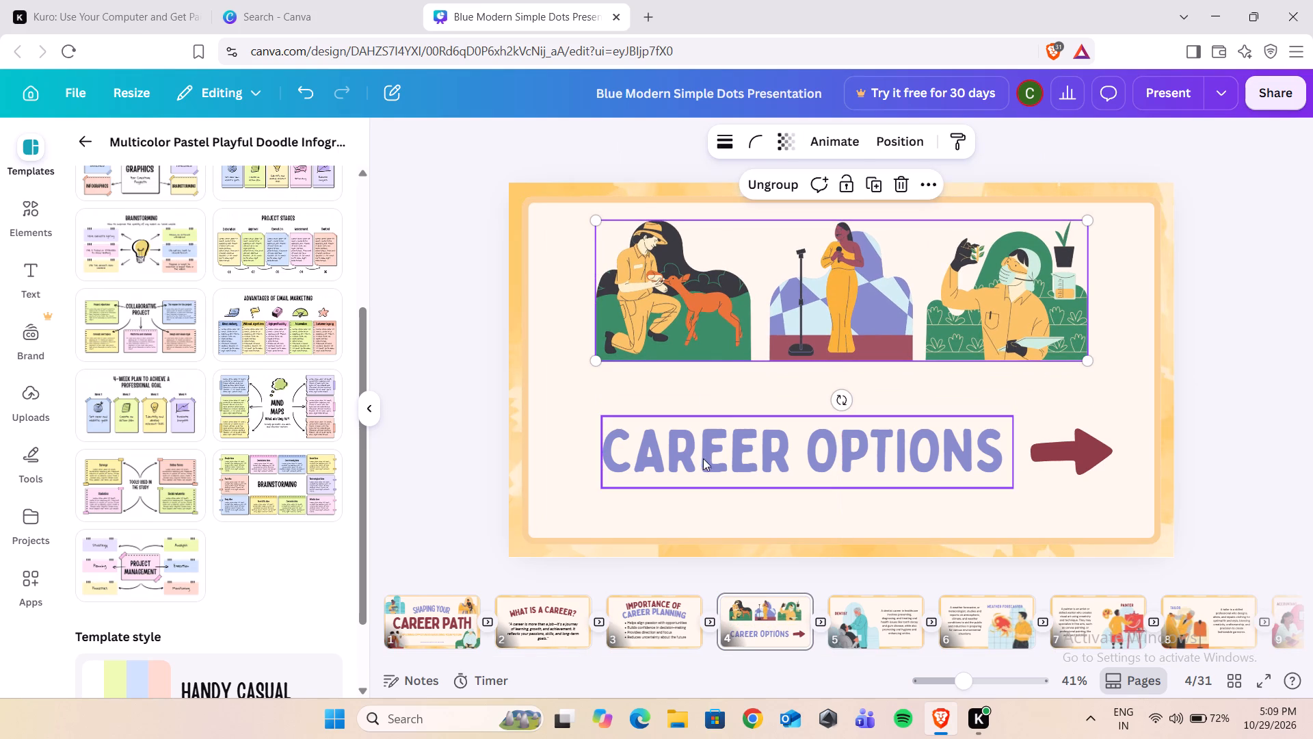
drag(747, 313, 740, 369)
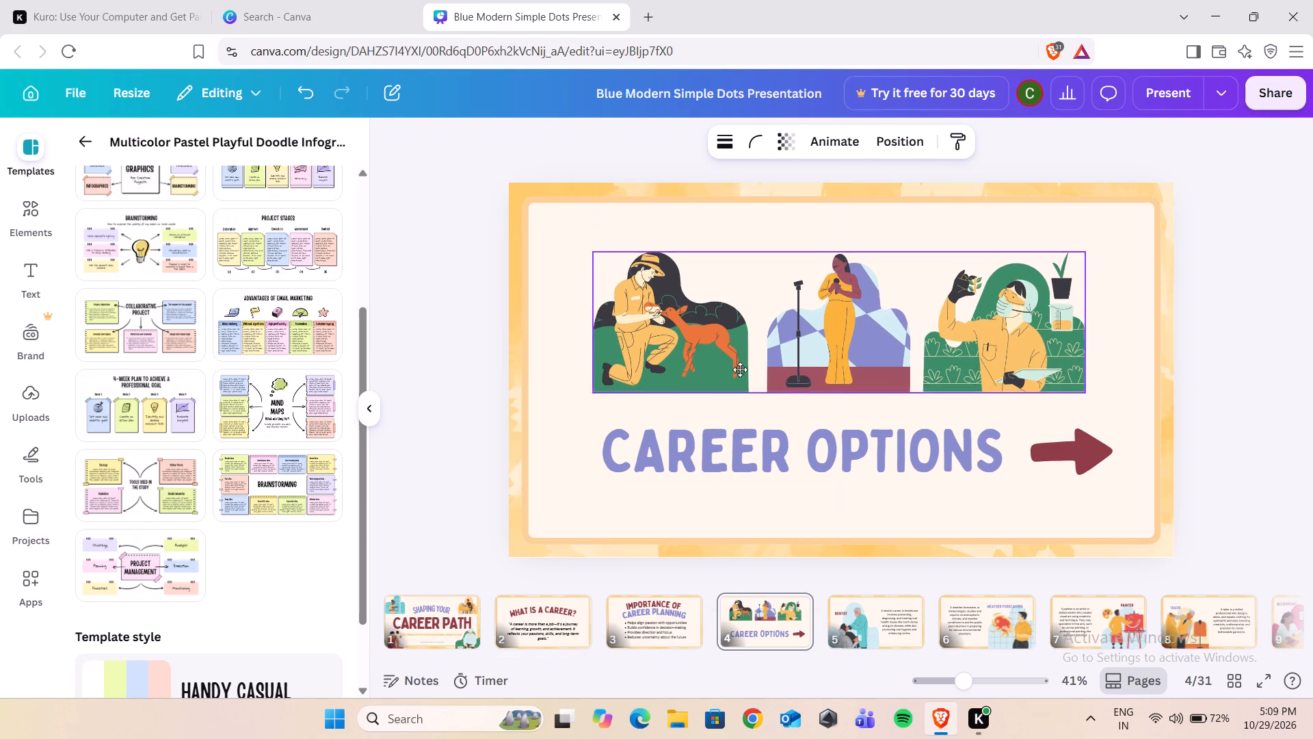
drag(740, 369, 677, 547)
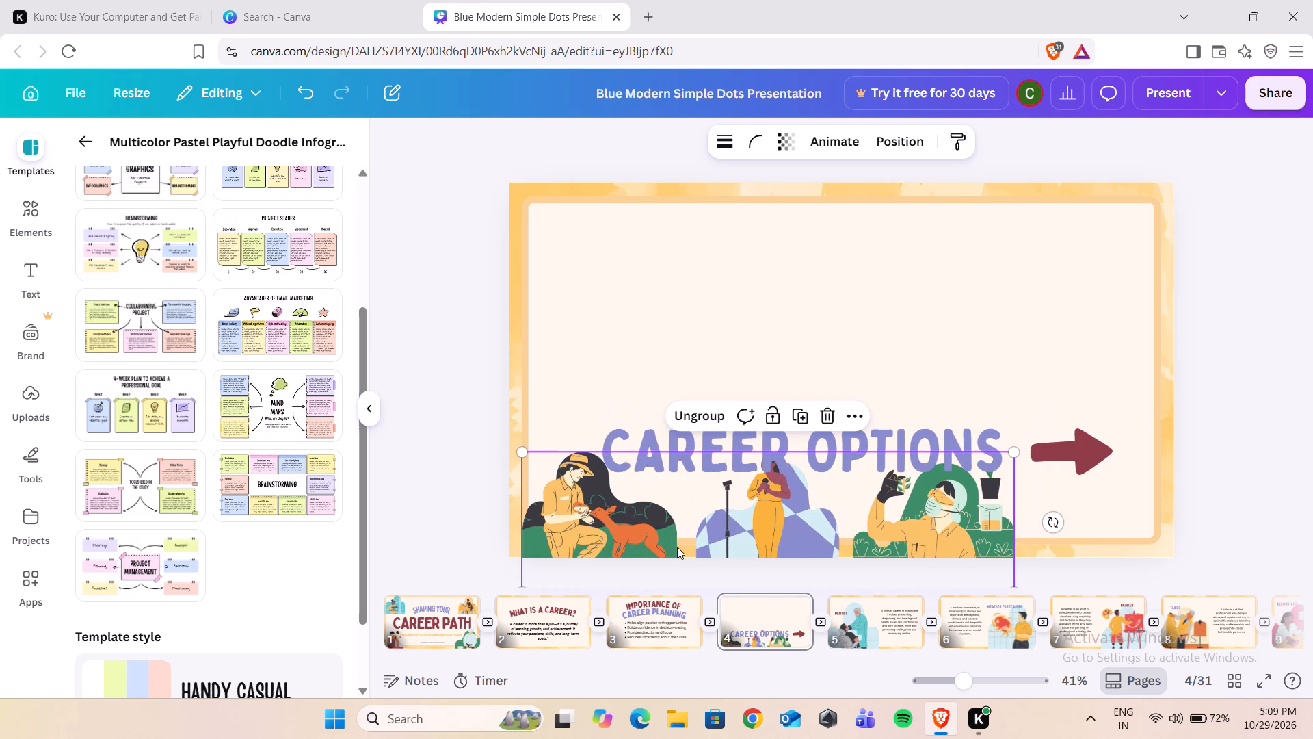
click(689, 459)
drag(689, 459, 687, 413)
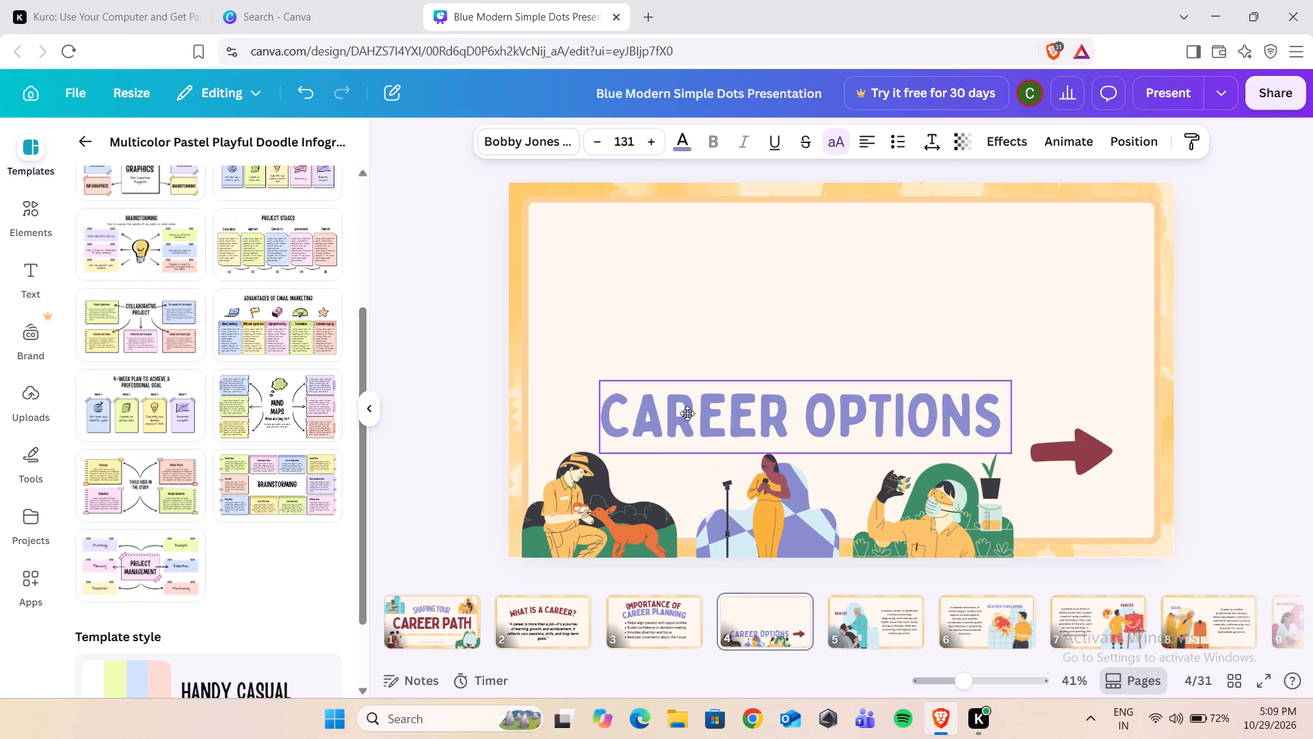
drag(687, 413, 700, 261)
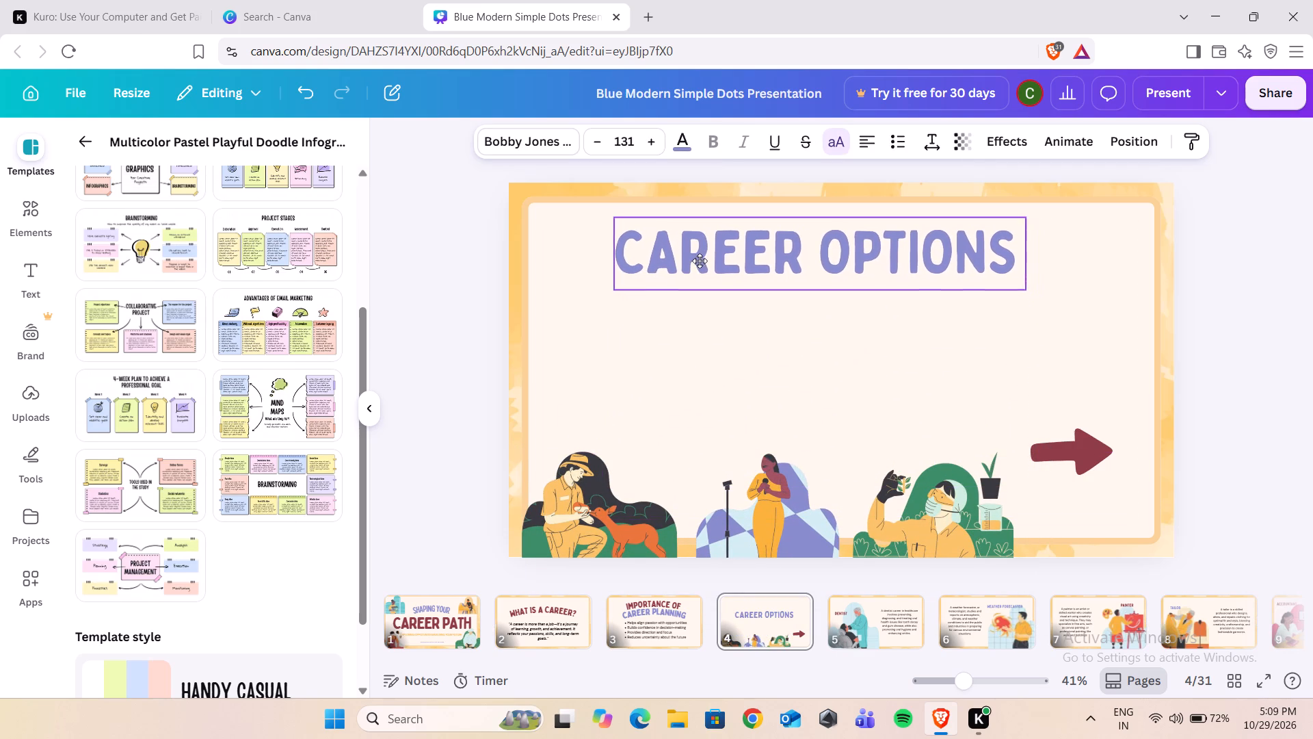
drag(700, 261, 699, 261)
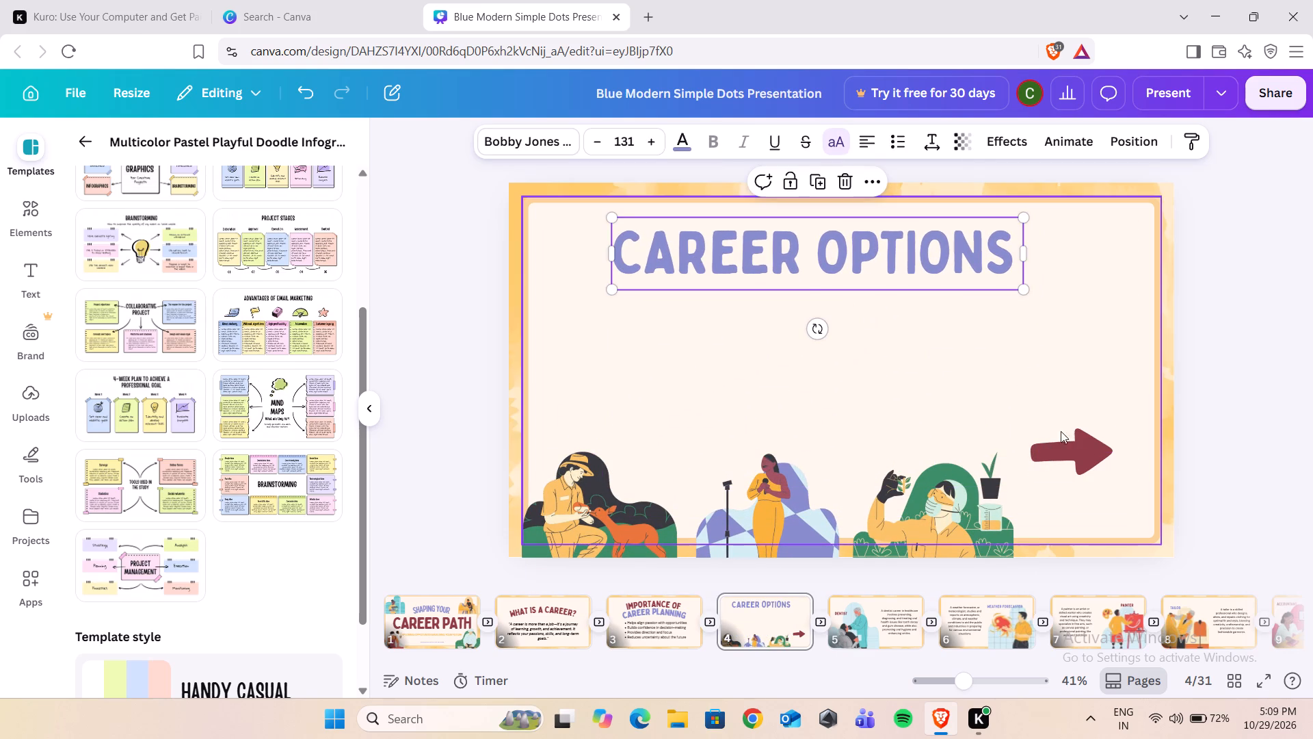
Place the red arrow beside the "Career Options" heading and move the illustration group into the space beneath it.
drag(1057, 446, 1061, 266)
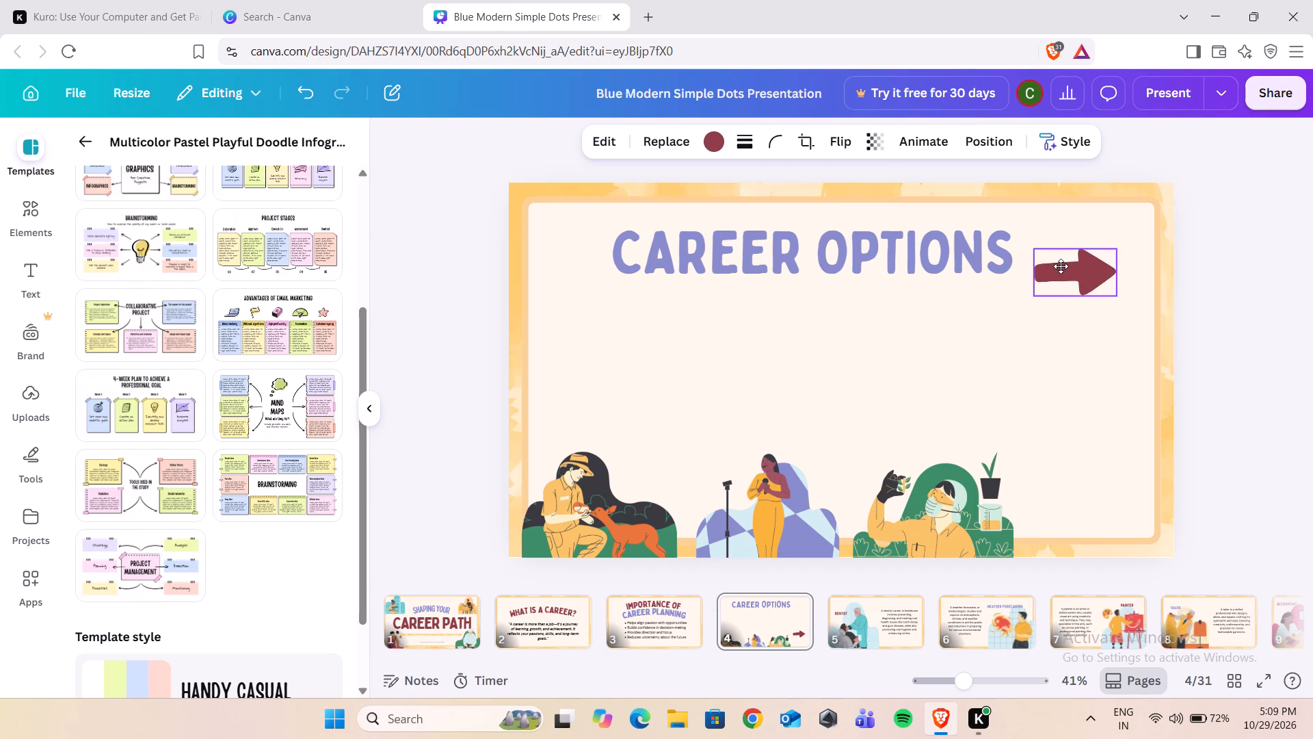
drag(1061, 266, 1070, 252)
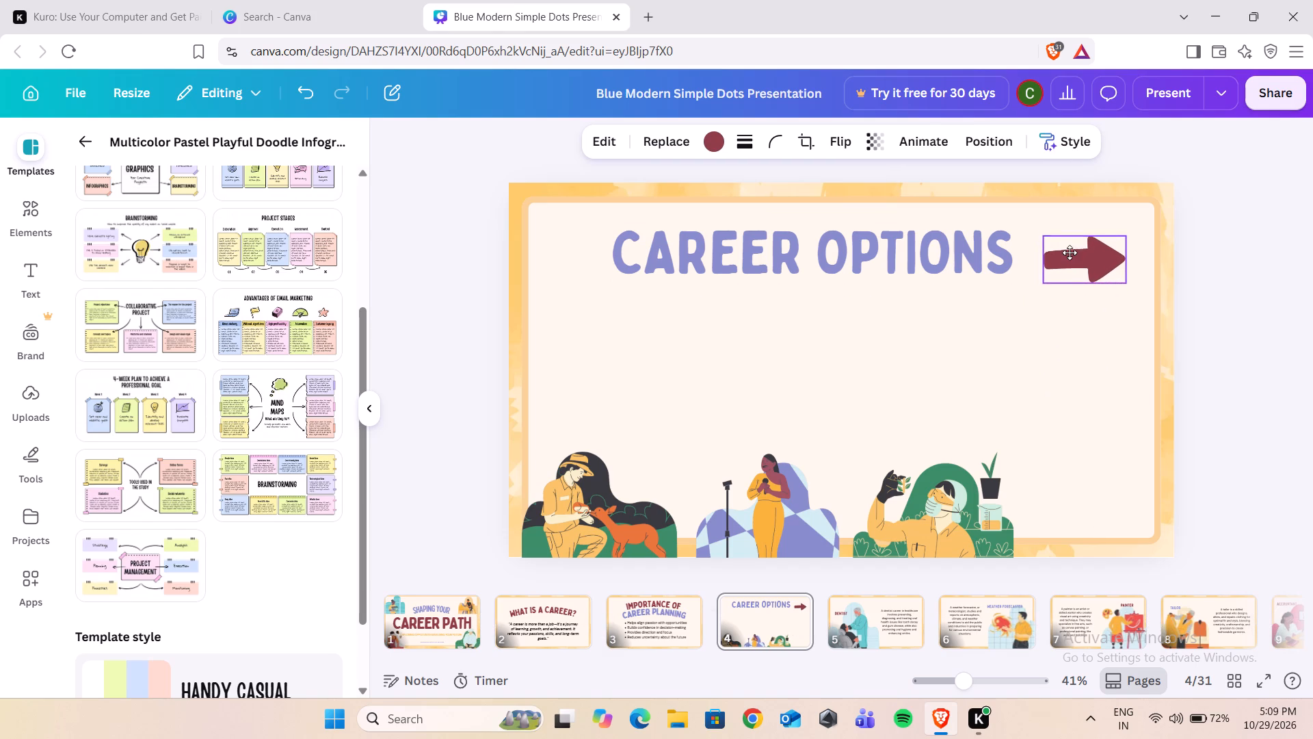
drag(1070, 252, 1070, 252)
click(920, 489)
drag(920, 489, 977, 350)
On page 5, swap the dentist layout: illustration to the slide's right side, description paragraph to the lower left, heading to the upper right.
click(894, 606)
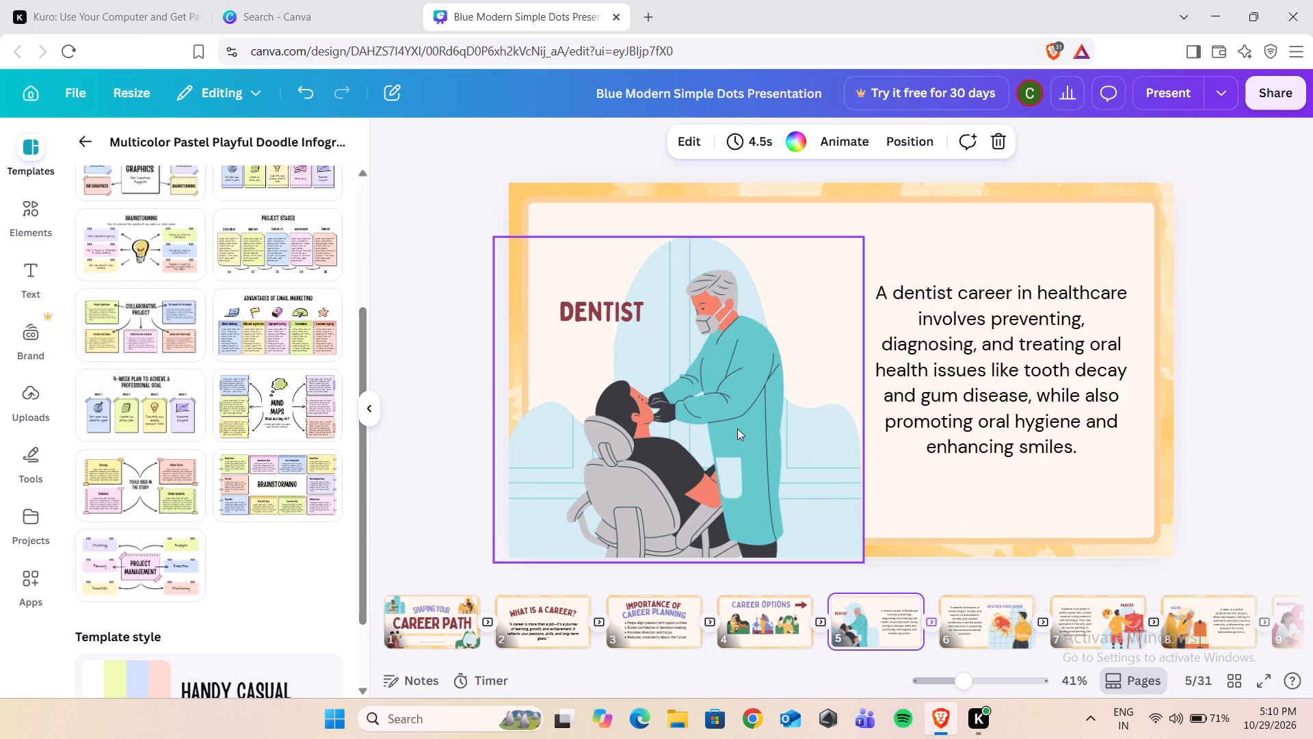
drag(737, 428, 745, 394)
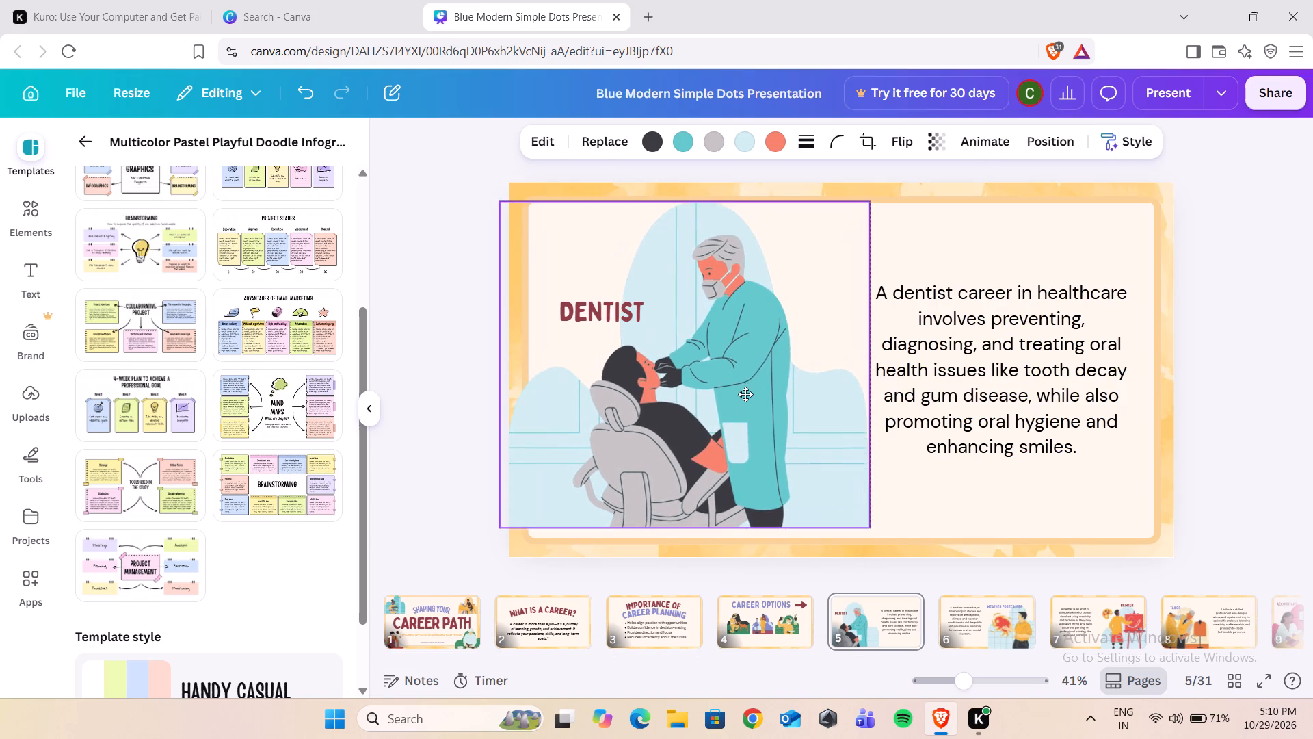
drag(745, 394, 1138, 365)
drag(1052, 296, 1026, 294)
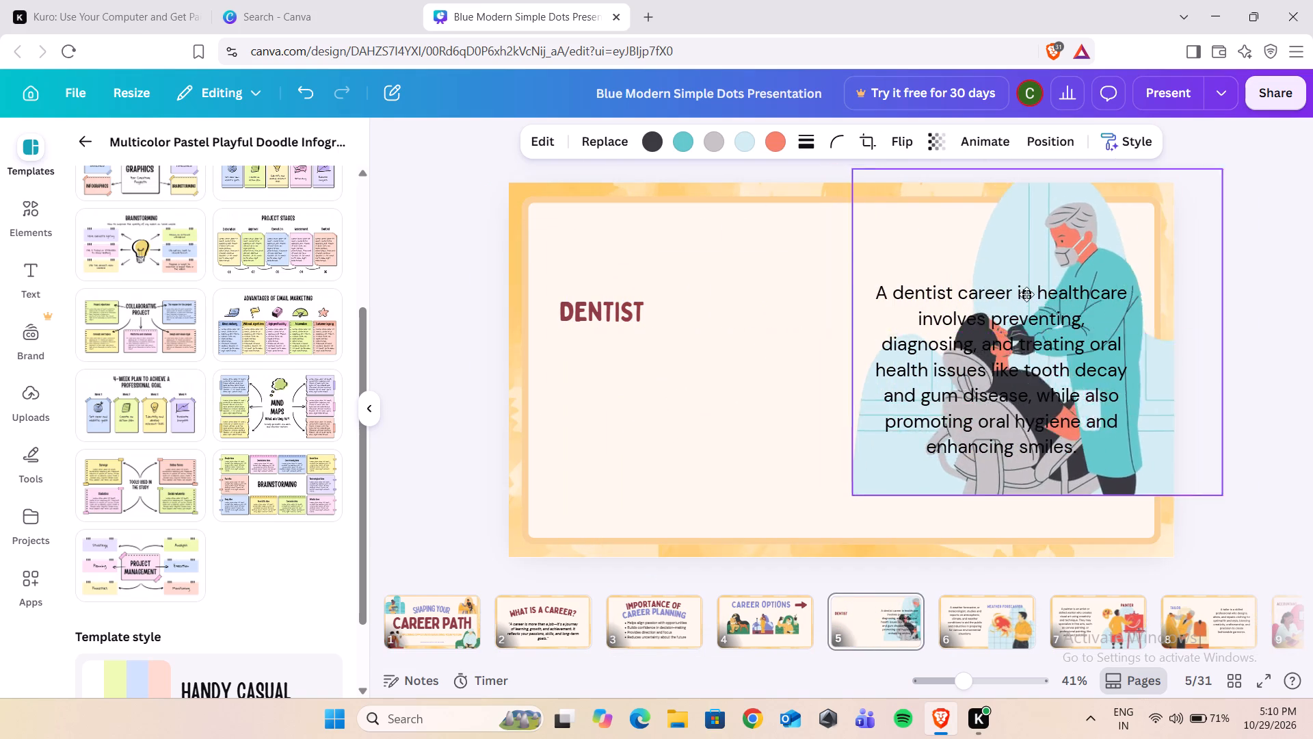
drag(1026, 294, 1093, 318)
click(901, 309)
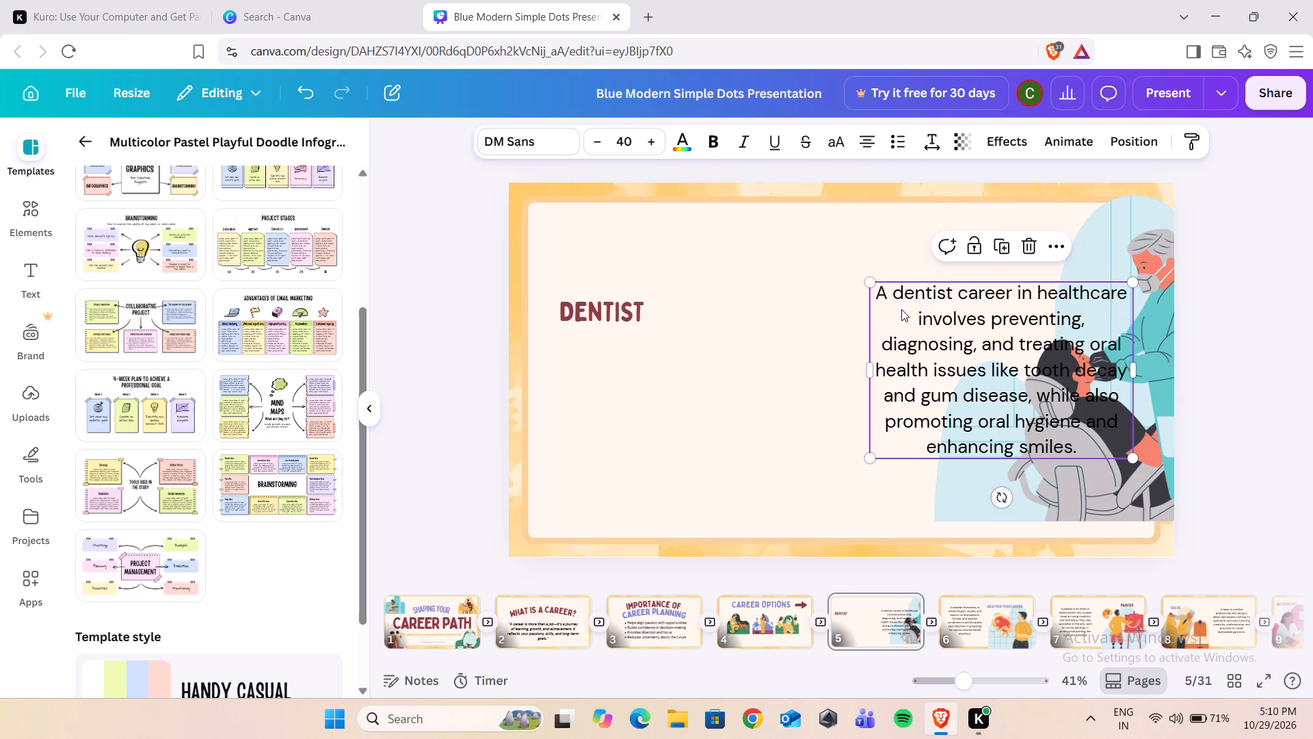
drag(901, 309, 650, 376)
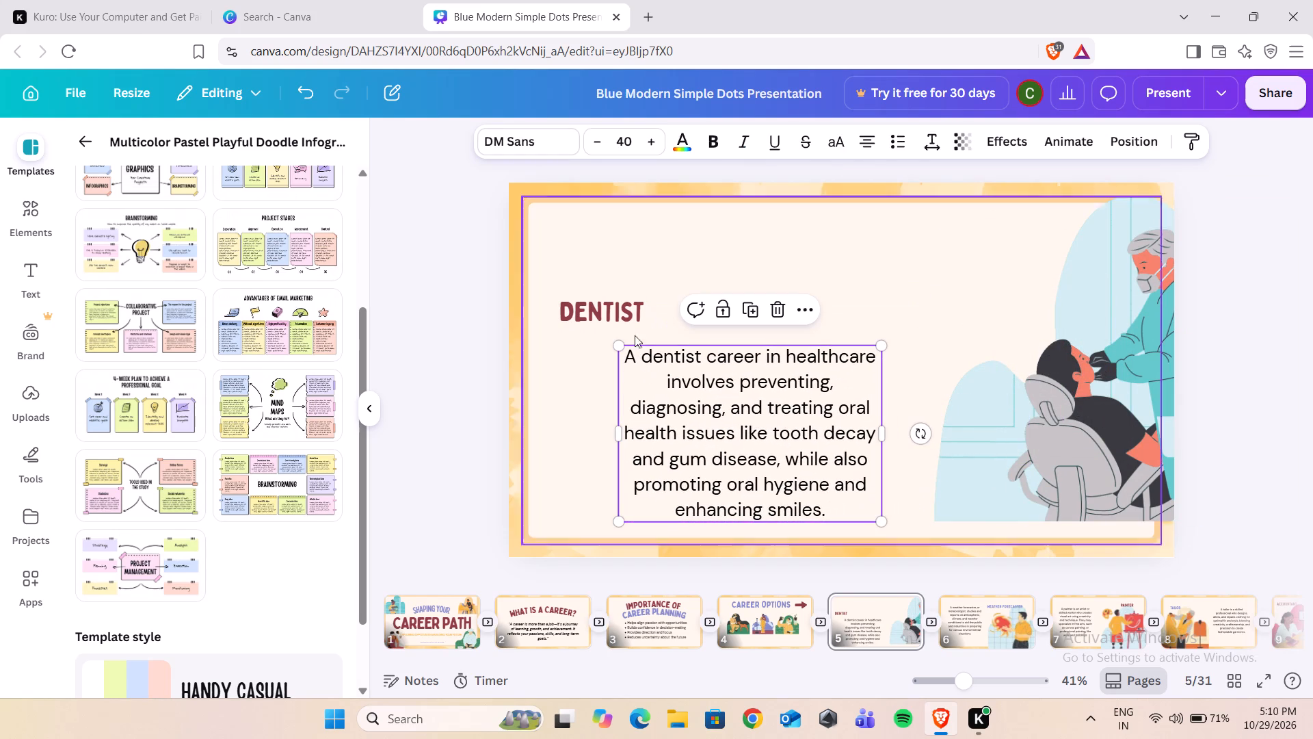
drag(612, 316, 978, 224)
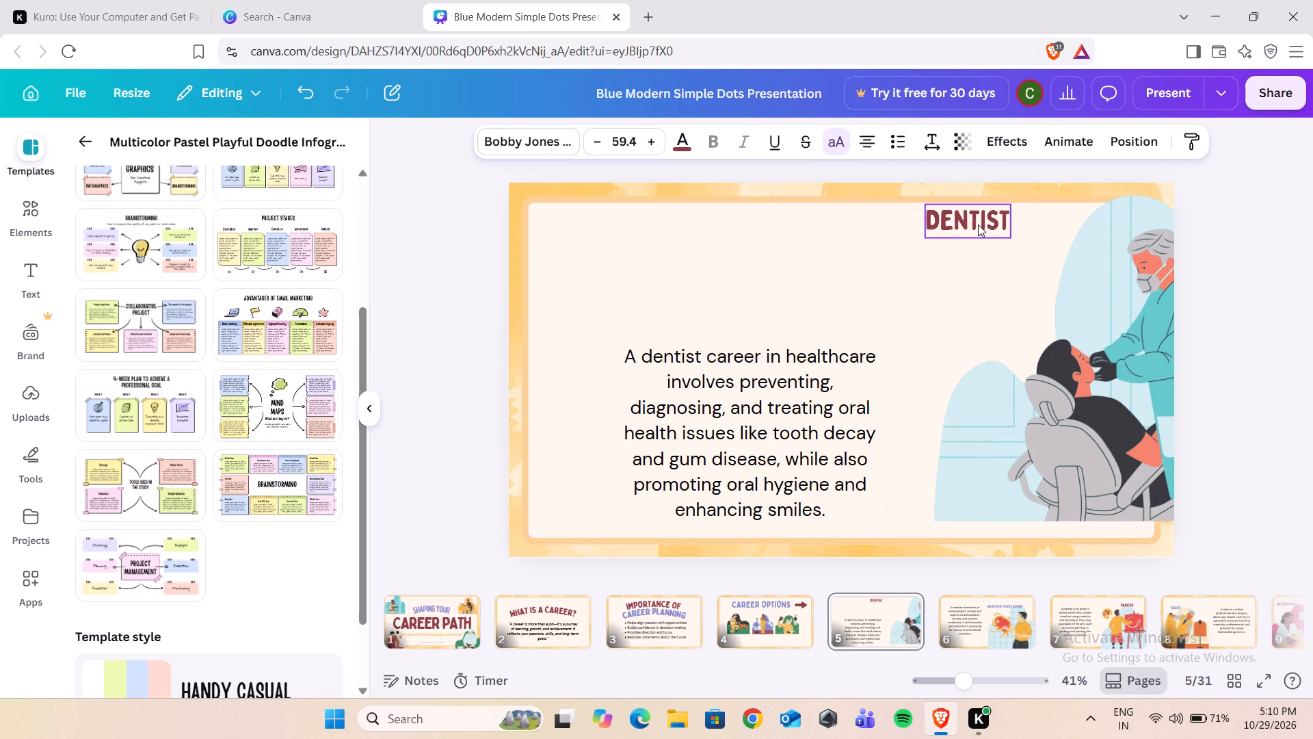
drag(786, 403, 698, 315)
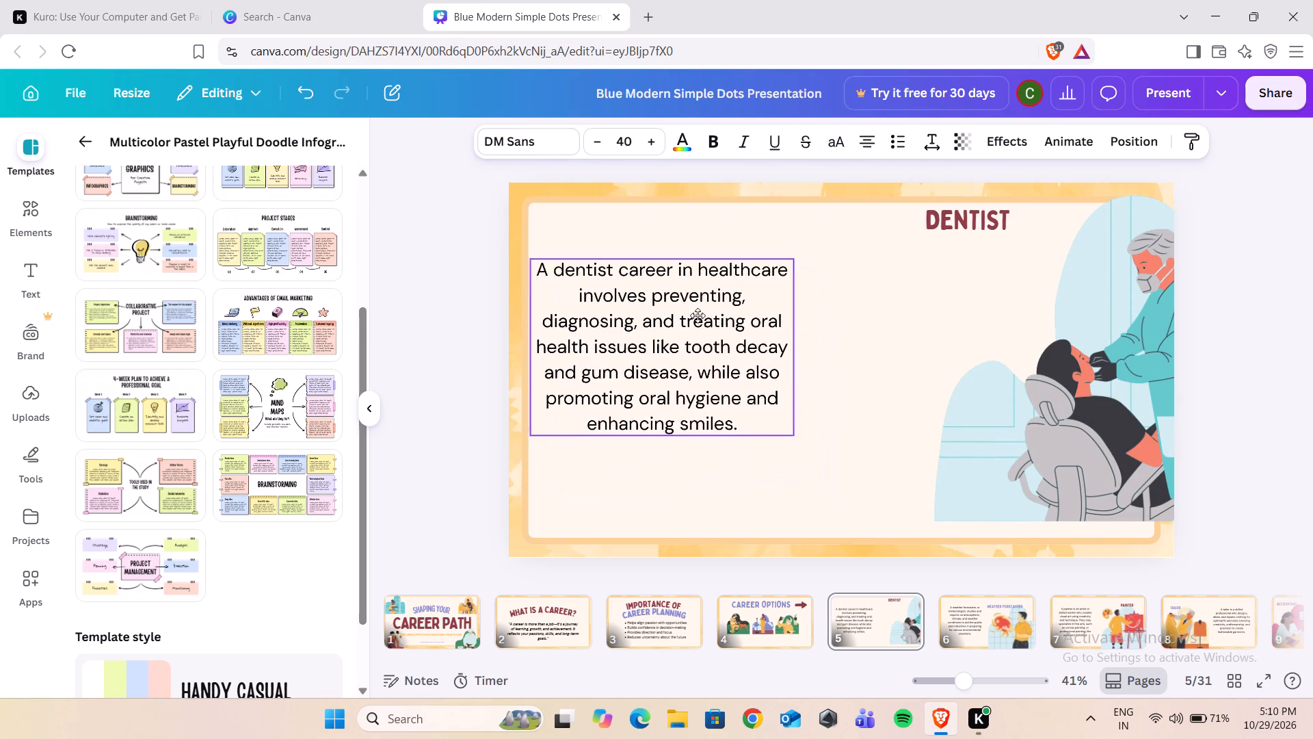
drag(698, 315, 721, 387)
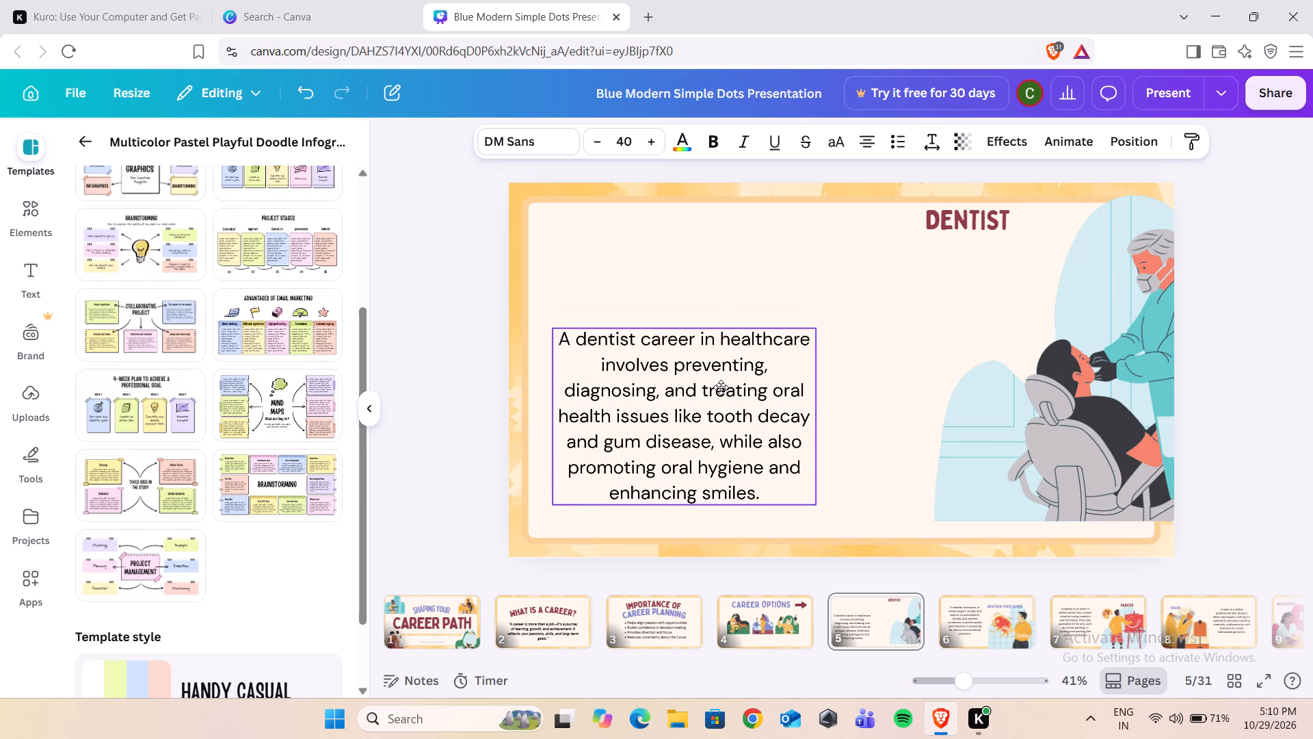
drag(721, 387, 719, 389)
Bring the dentist illustration fully onto page 5 next to the description, and set the "Dentist" heading at the illustration's upper left.
drag(1050, 380, 983, 377)
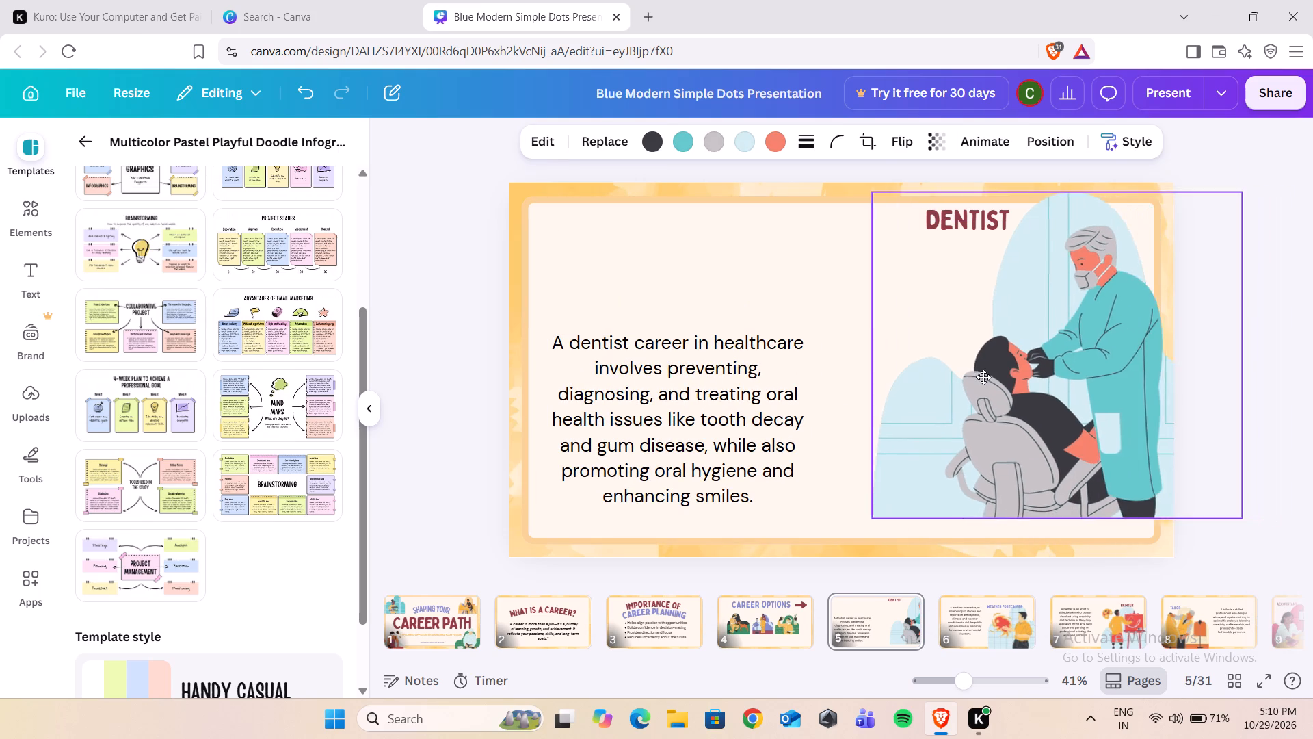
drag(983, 377, 924, 385)
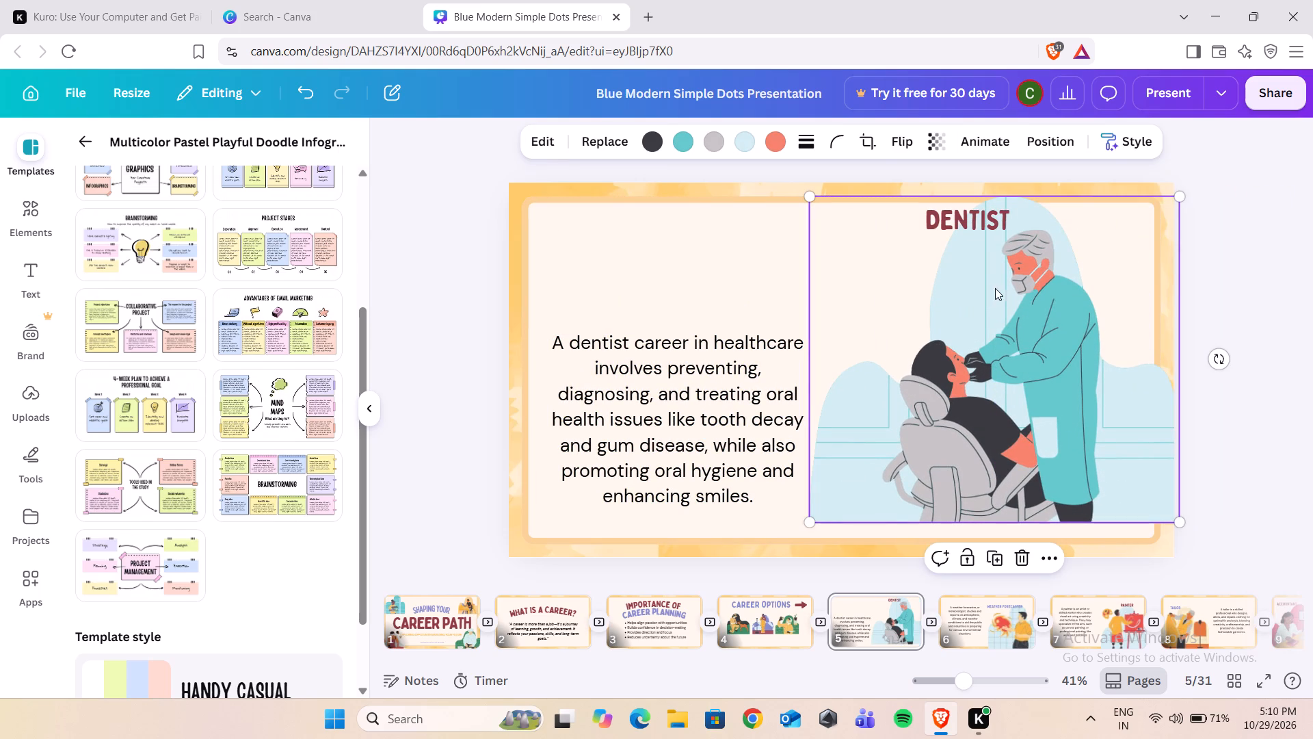
click(940, 226)
drag(940, 226, 855, 255)
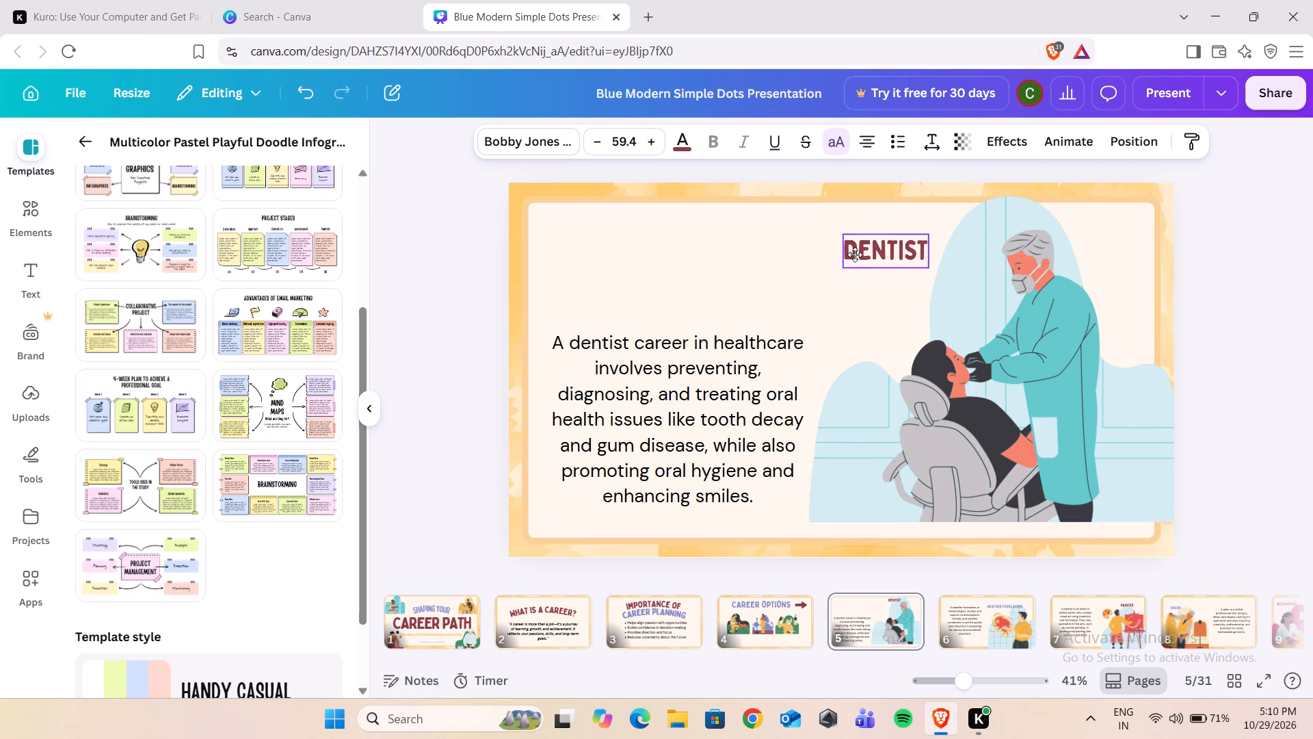
drag(855, 255, 849, 250)
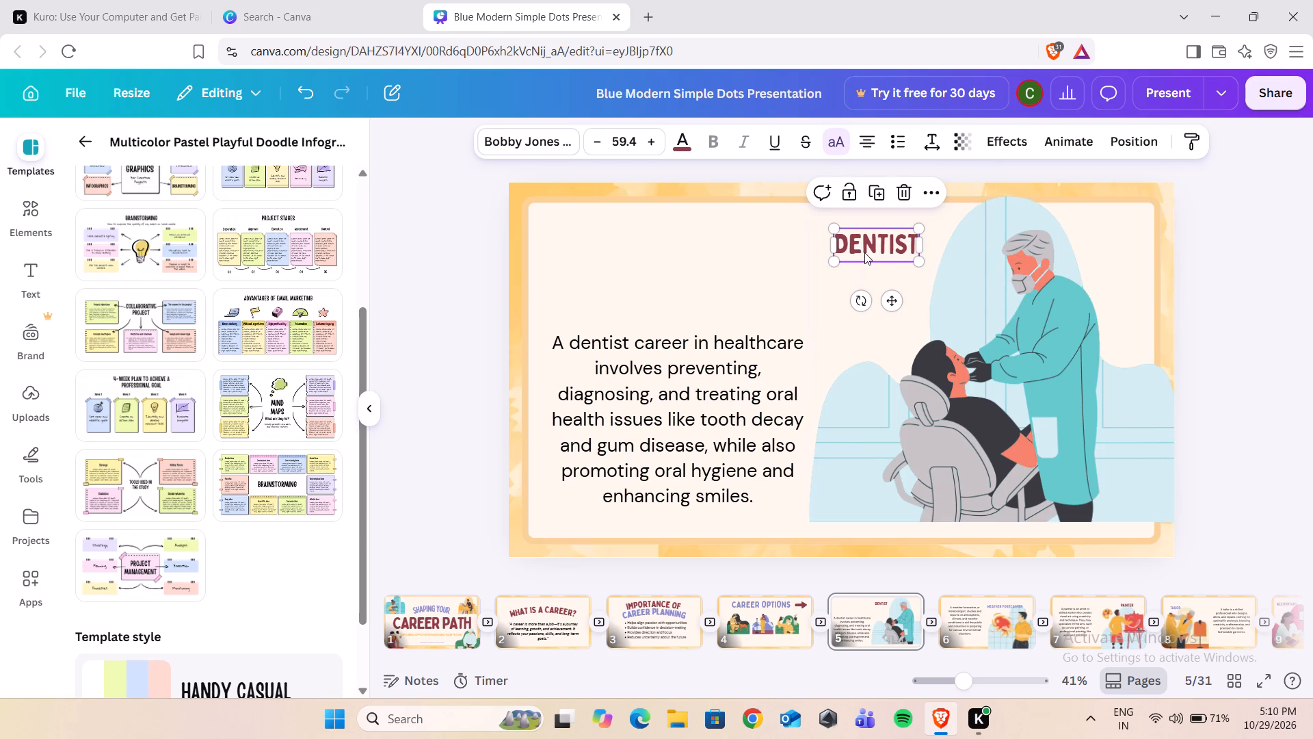
click(772, 272)
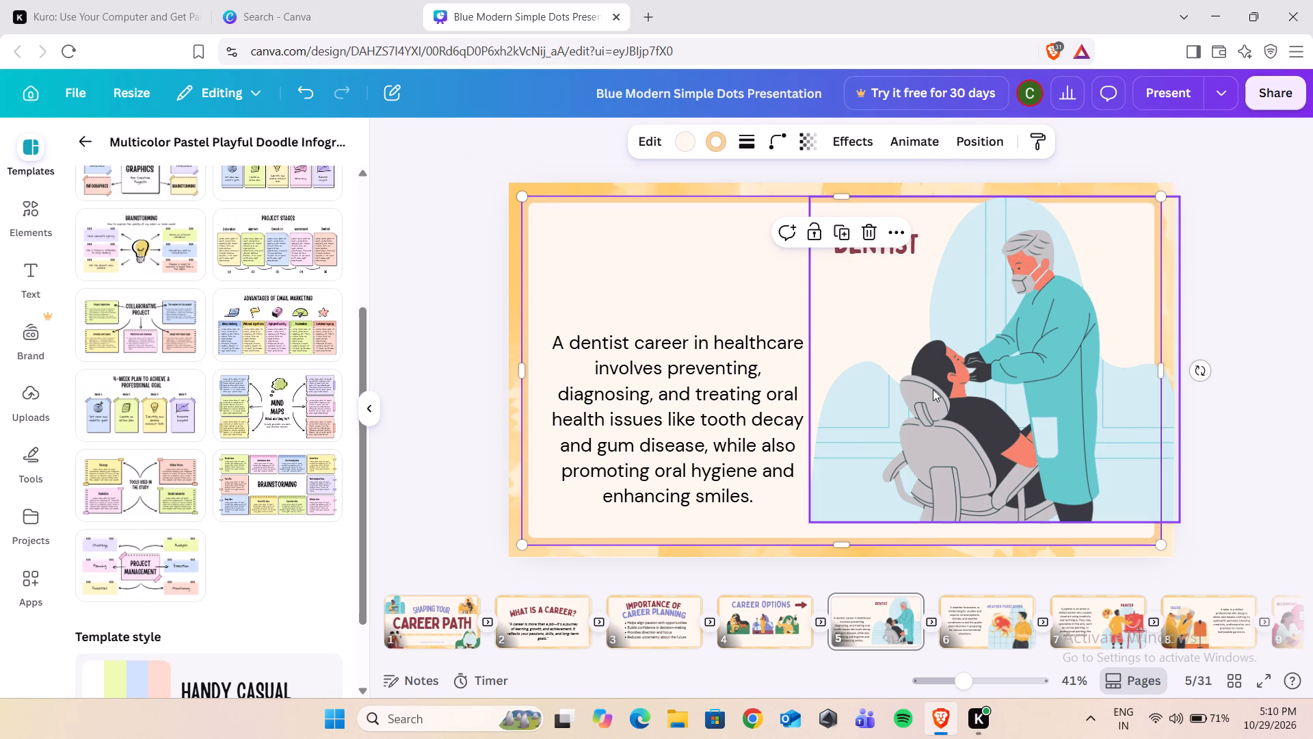
On page 6, move the forecaster illustration to the slide's left side and the description beneath the "Weather Forecaster" heading on the right.
click(978, 610)
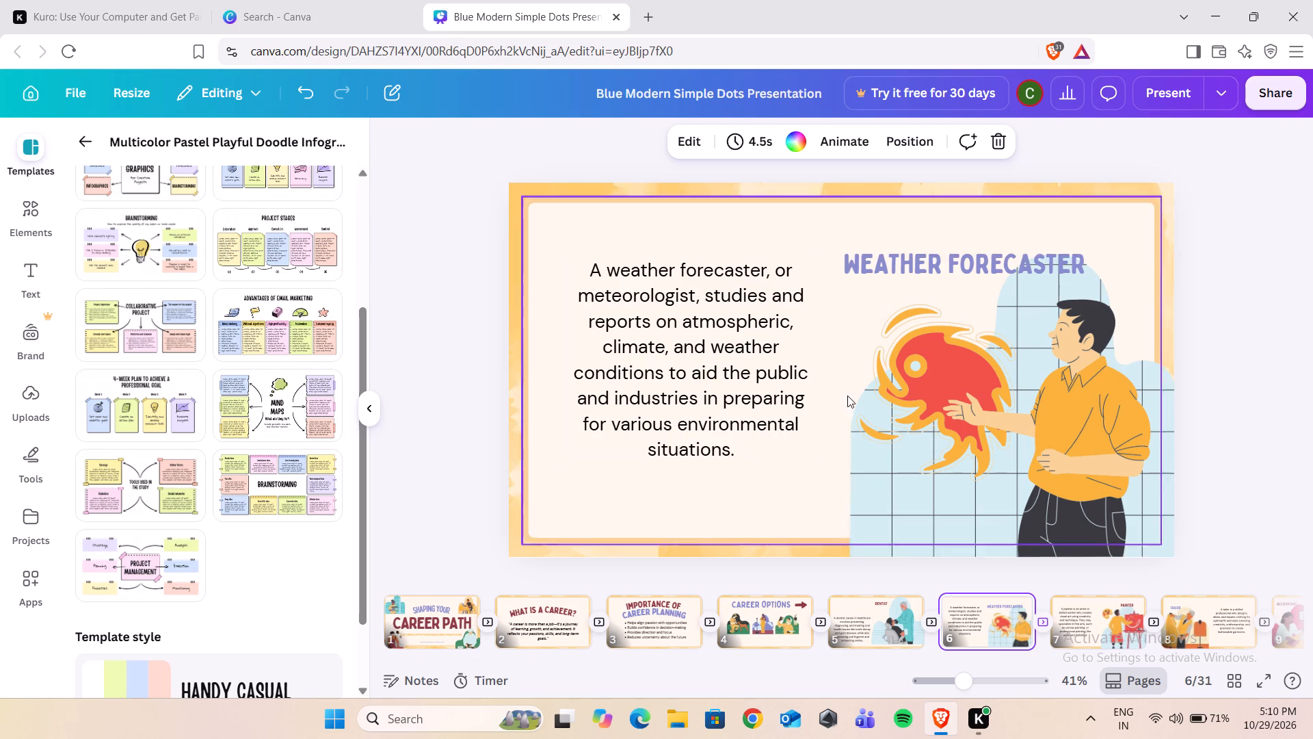
drag(938, 424, 436, 368)
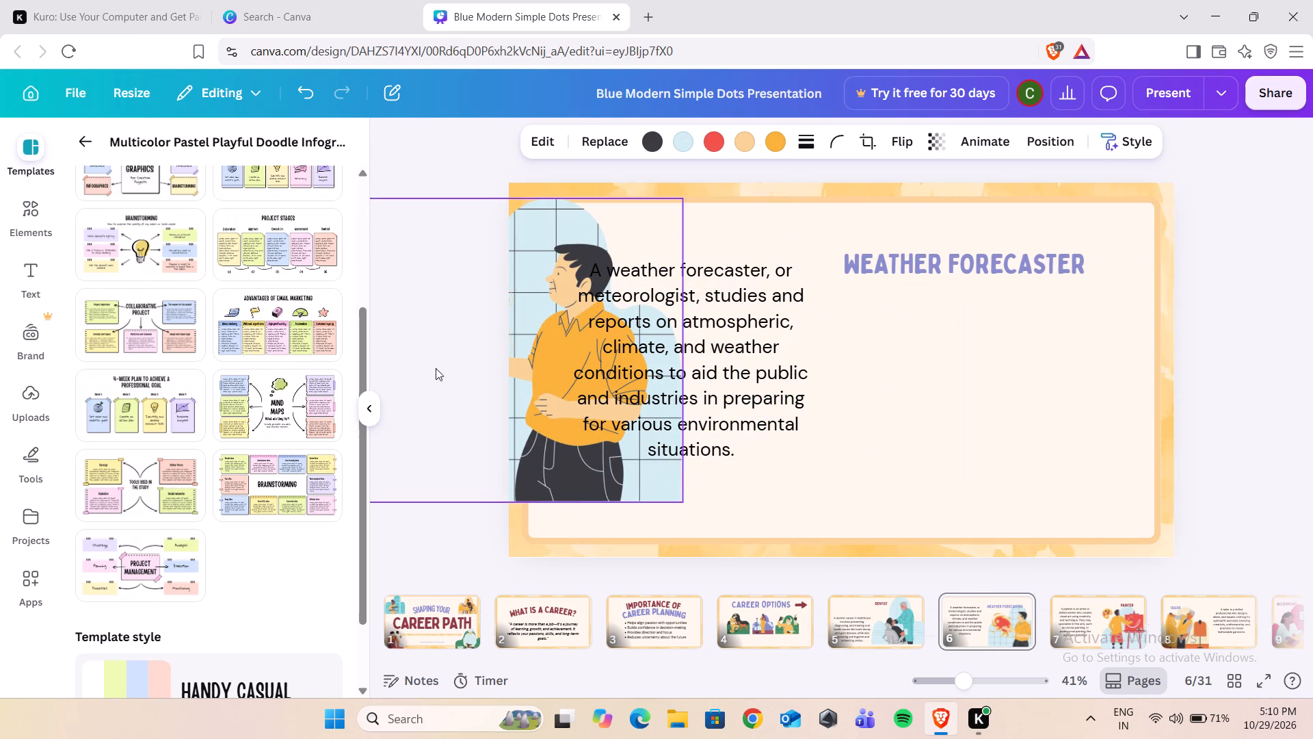
click(756, 383)
drag(756, 383, 911, 396)
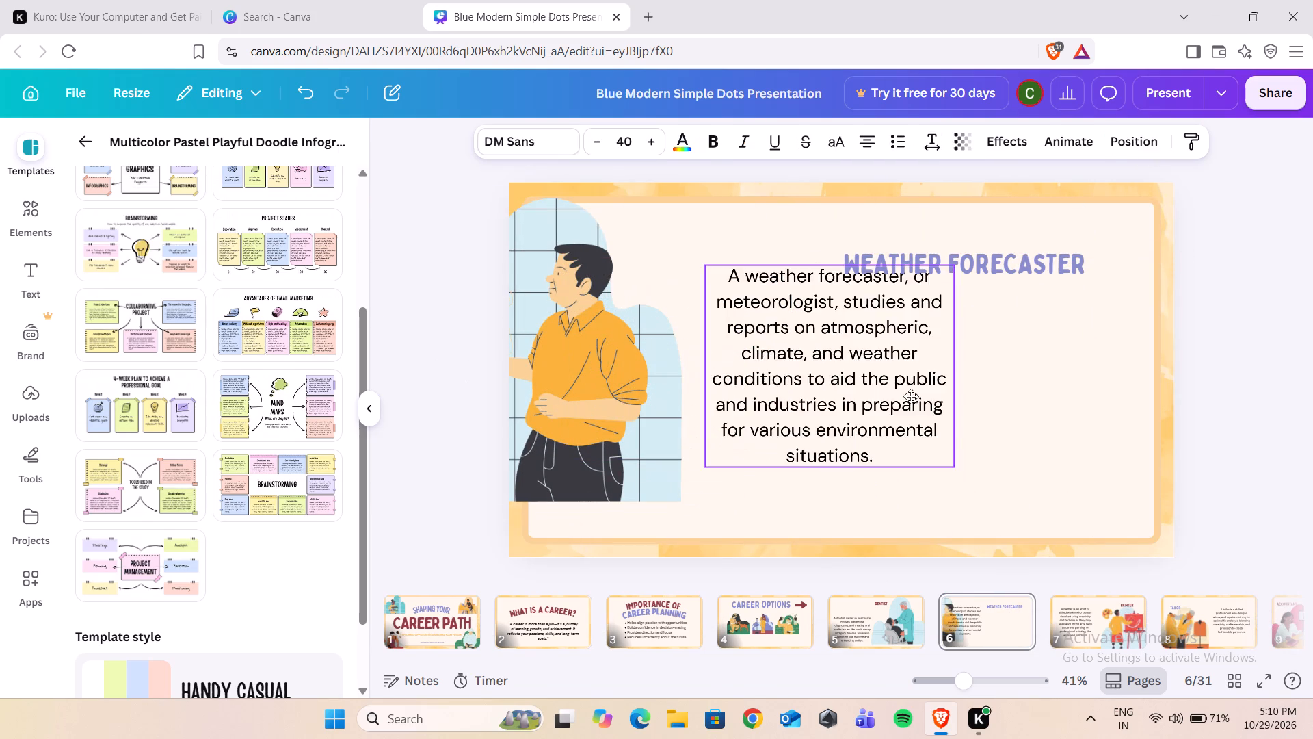
drag(911, 396, 1033, 417)
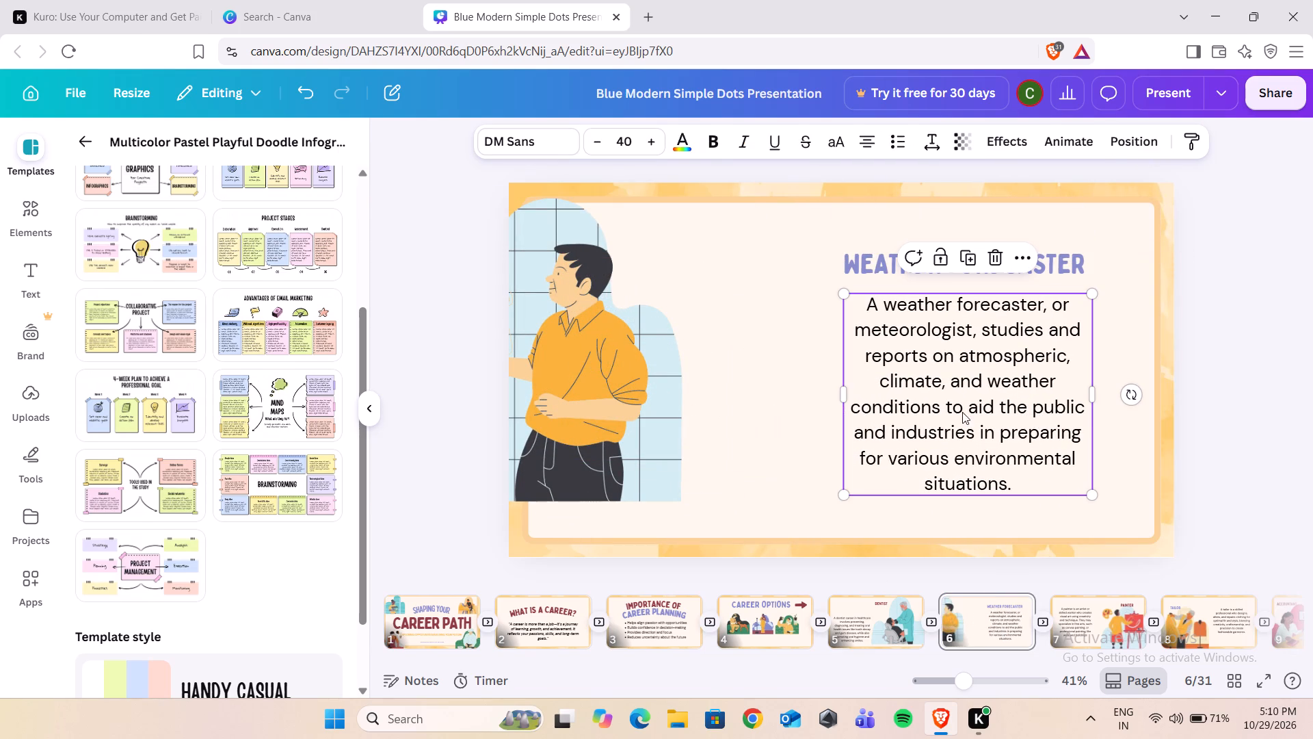
drag(607, 392, 752, 412)
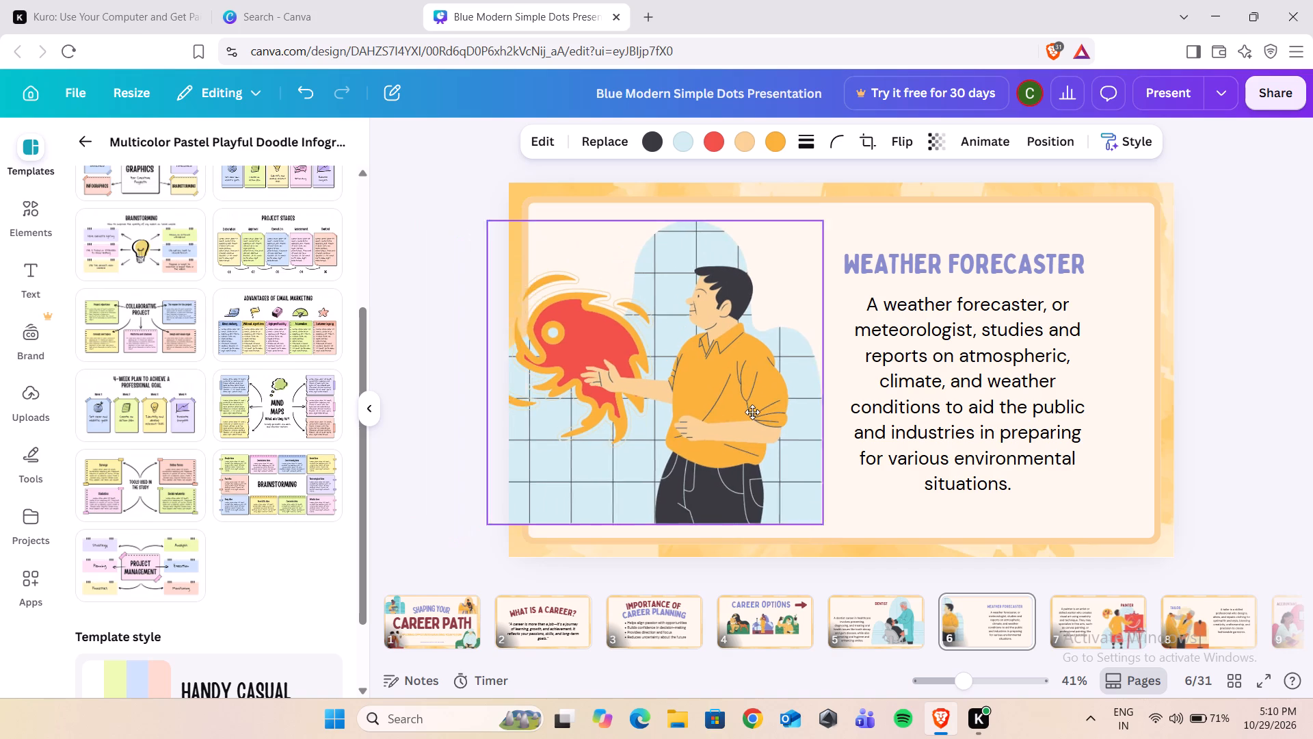
drag(752, 412, 769, 413)
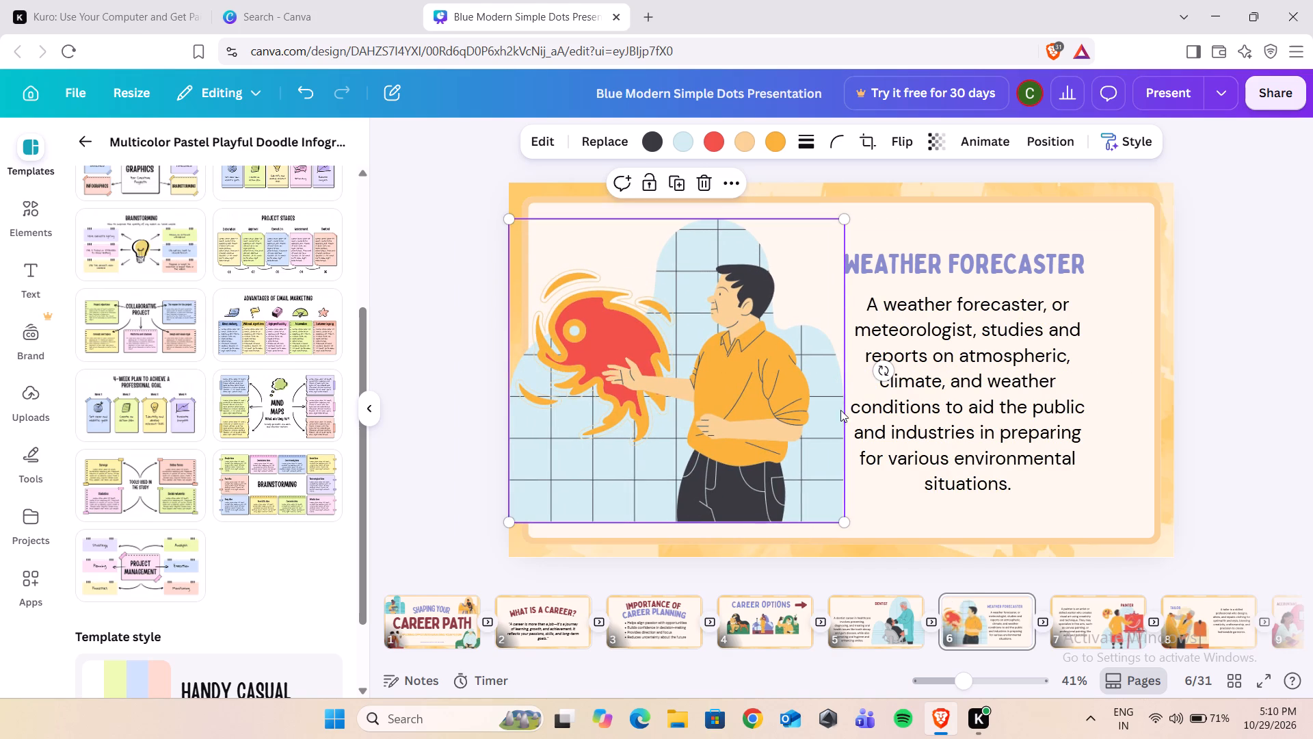
On page 7, shift the description paragraph to the slide's upper right edge and move the painter illustration to the lower left corner.
click(1106, 620)
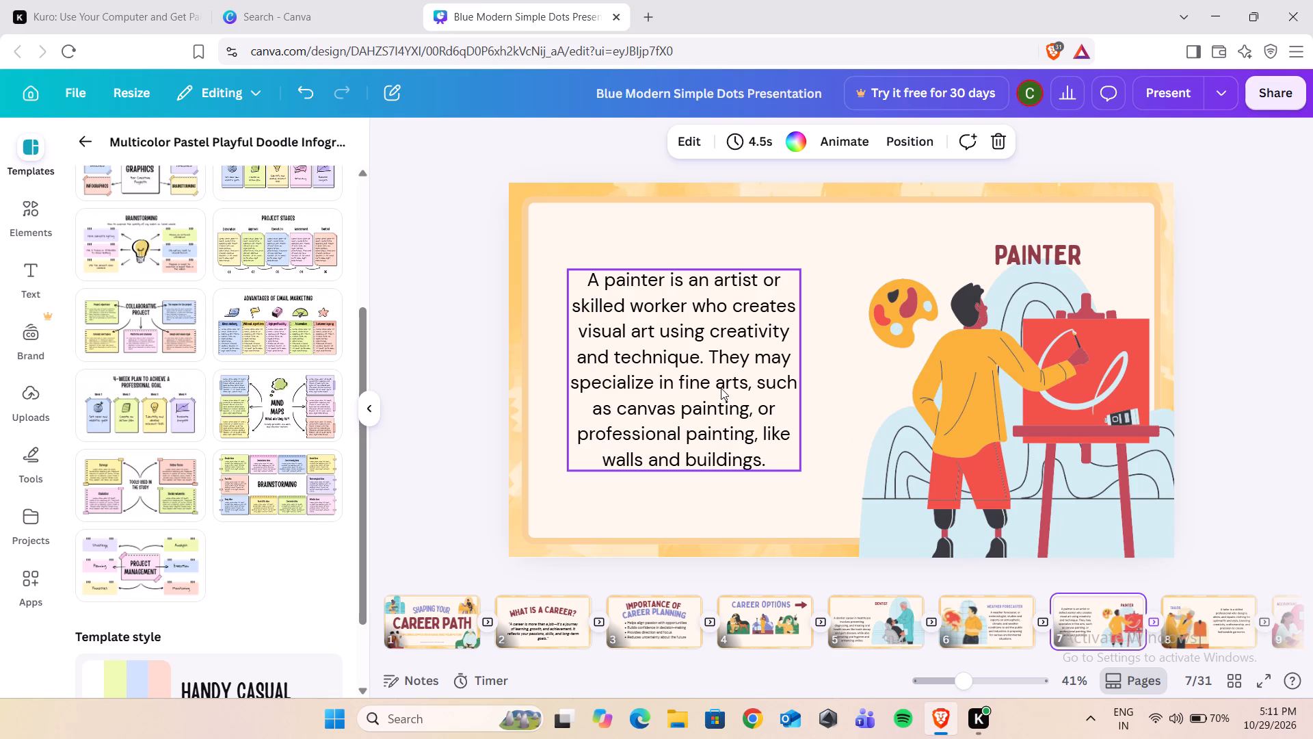
drag(724, 360, 738, 192)
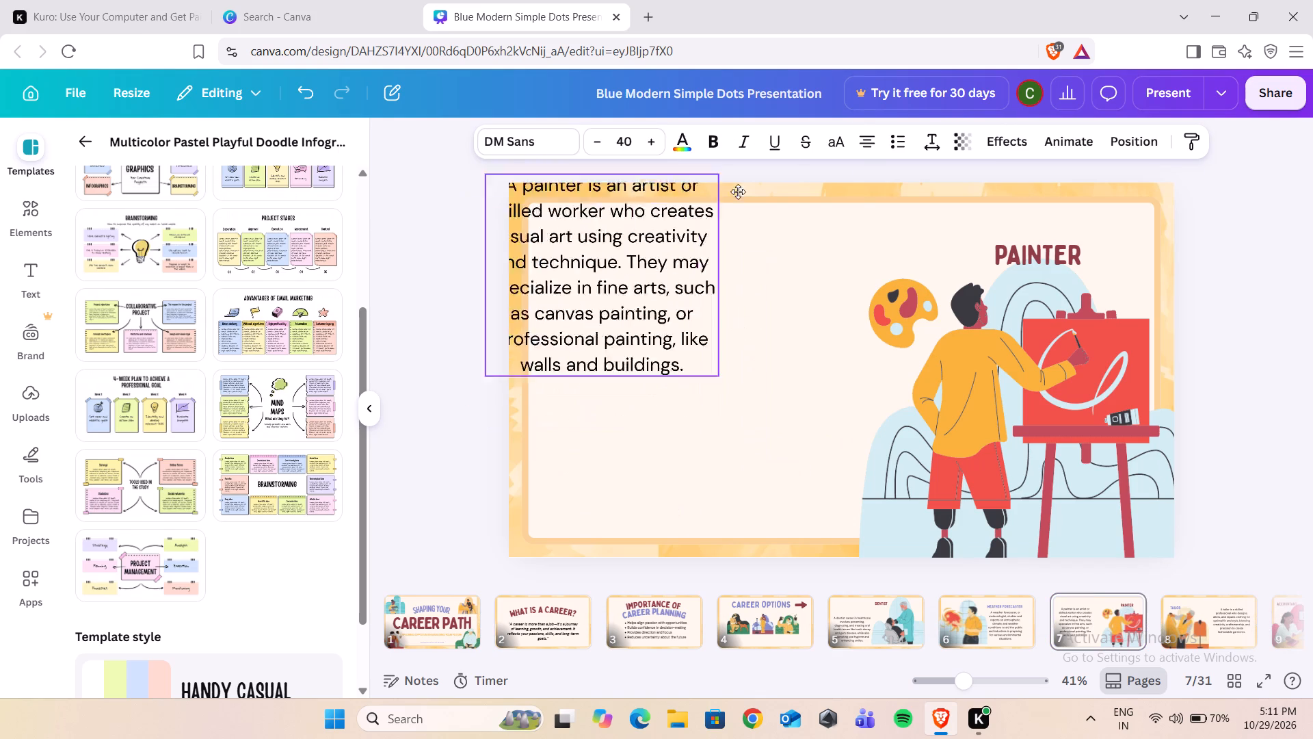
drag(738, 192, 1189, 212)
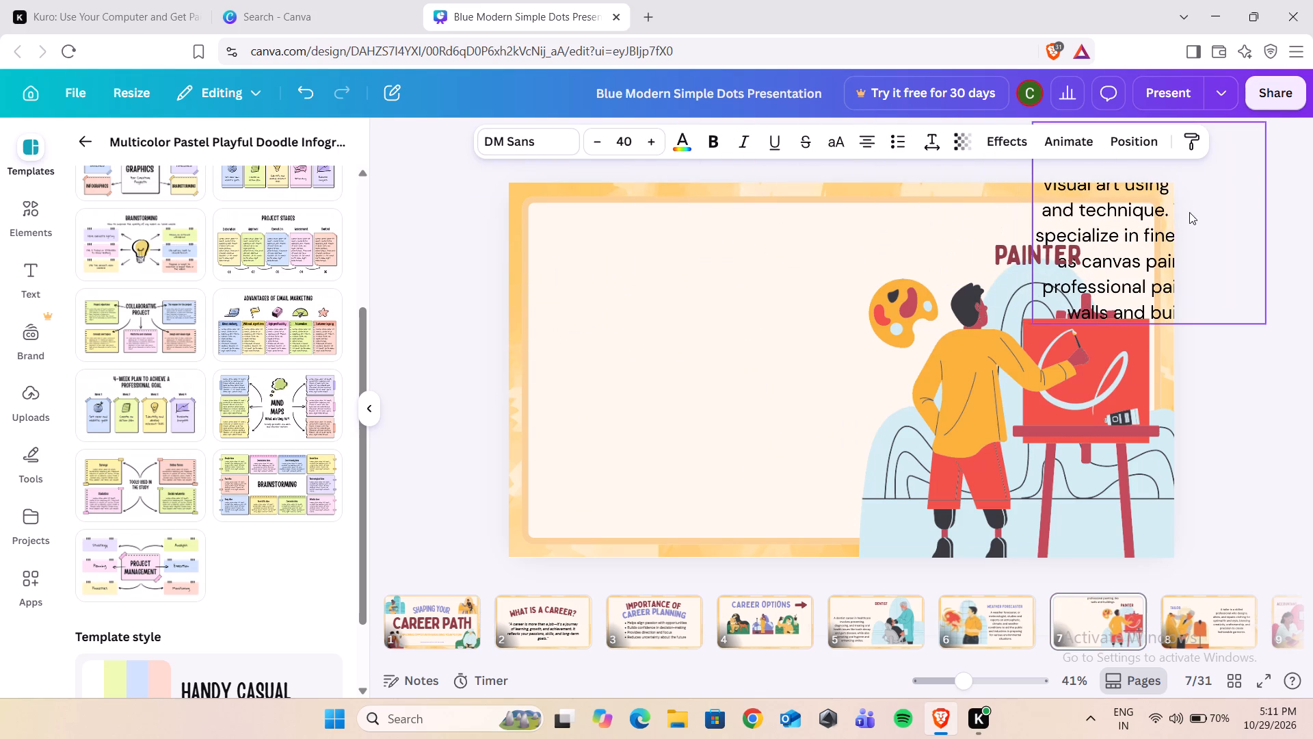
click(1000, 399)
drag(1000, 399, 753, 374)
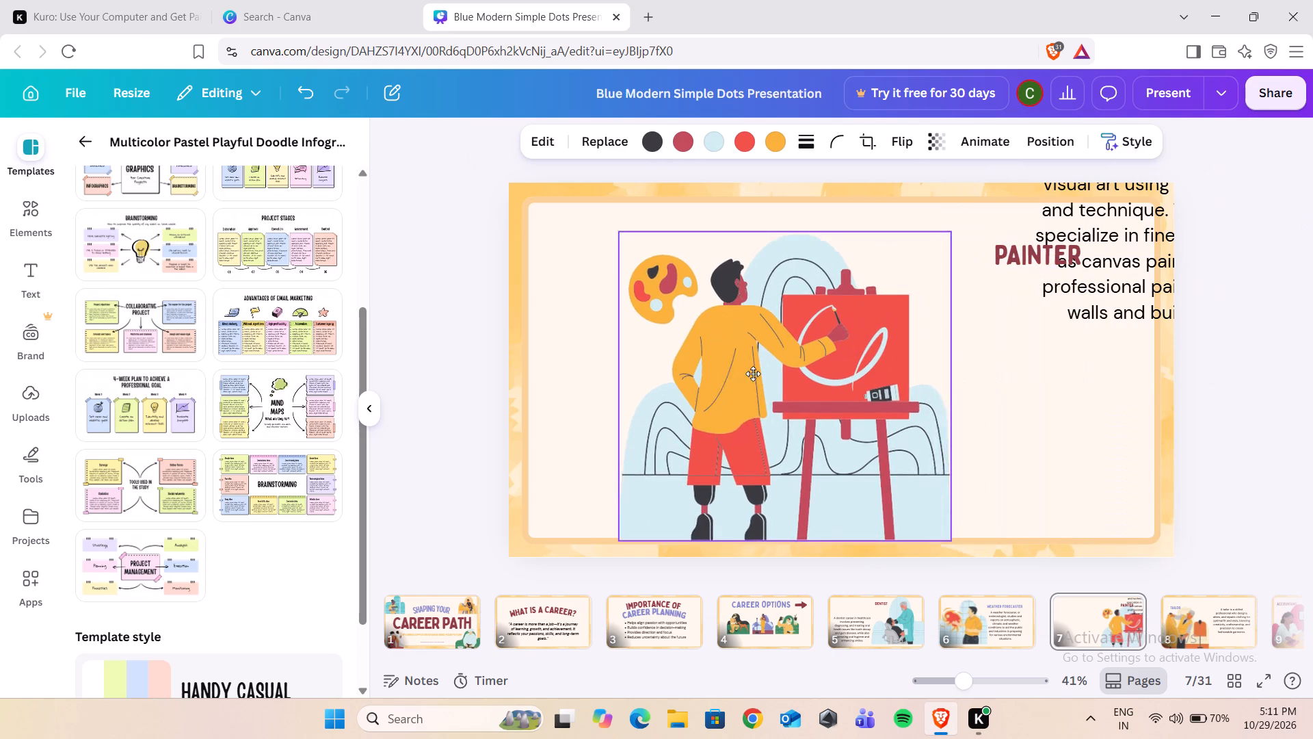
drag(753, 374, 650, 393)
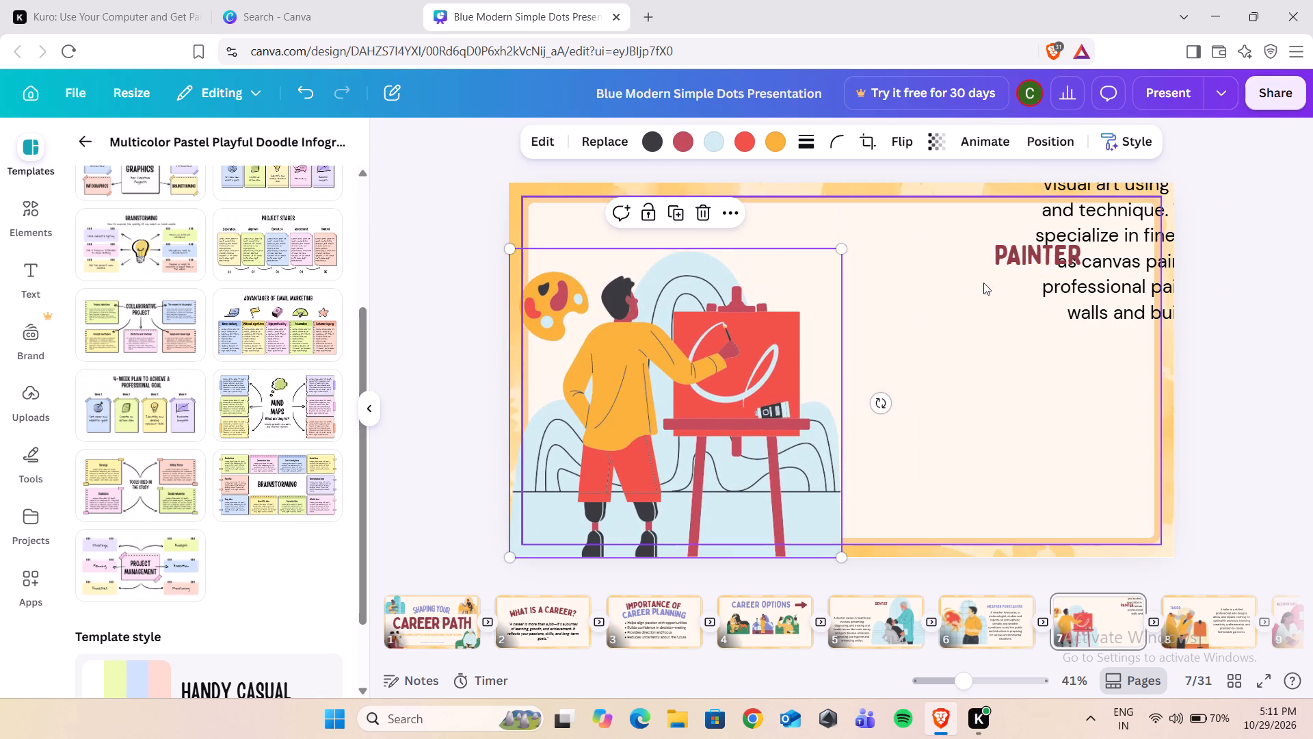
On page 7, place the "Painter" heading above the painter illustration and bring the description paragraph onto the slide's right side.
click(1029, 258)
drag(1029, 258, 713, 247)
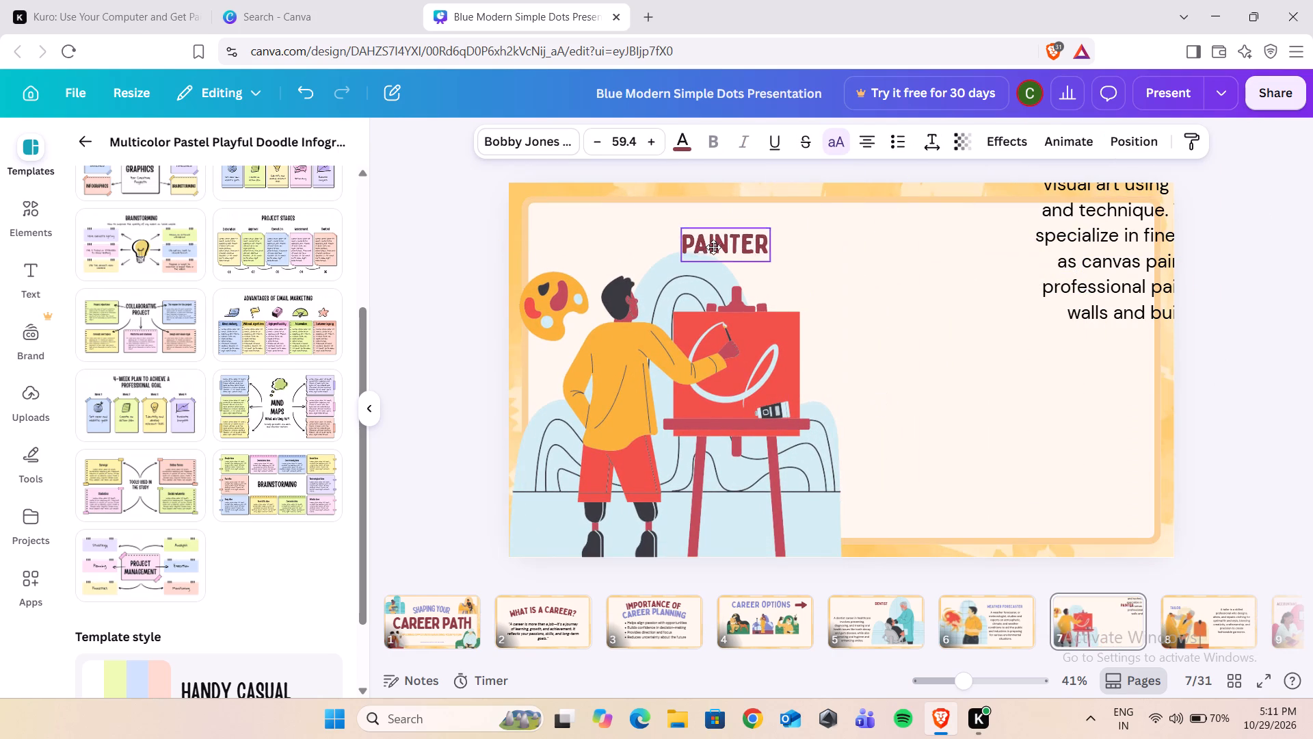
drag(713, 247, 680, 244)
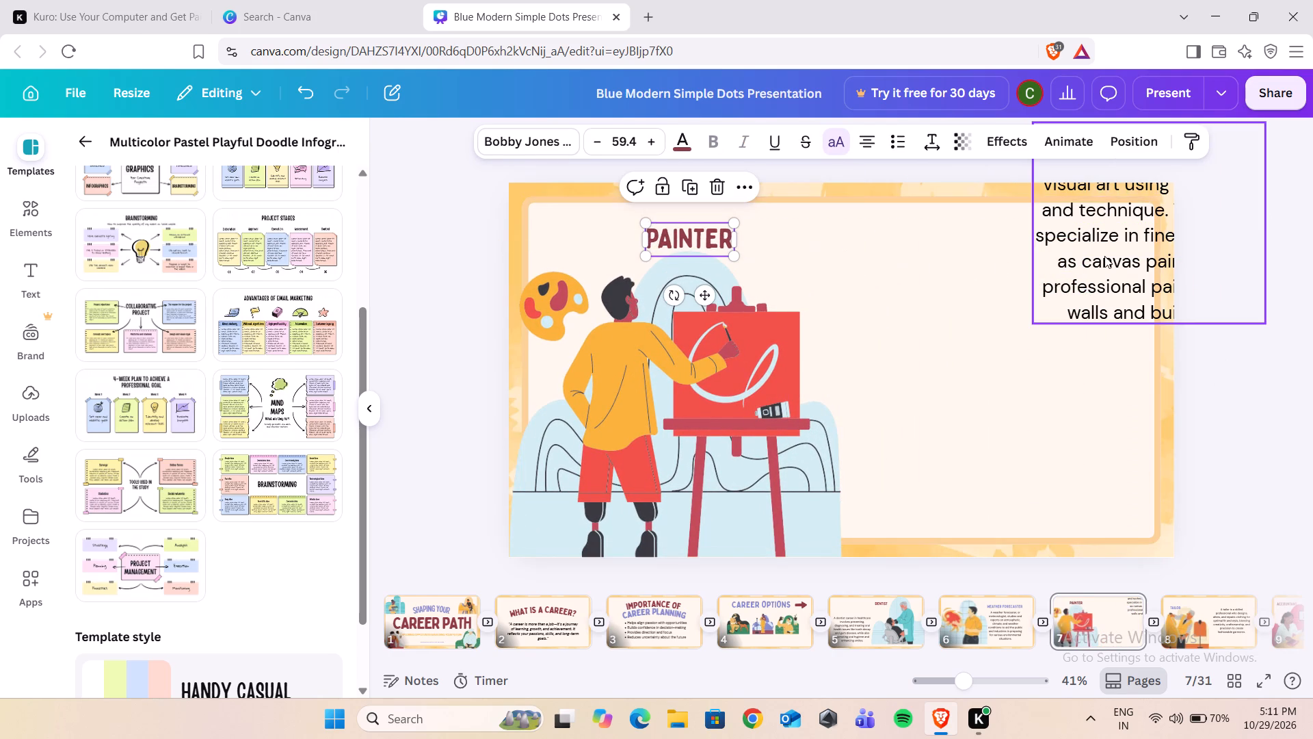
drag(1104, 257, 943, 422)
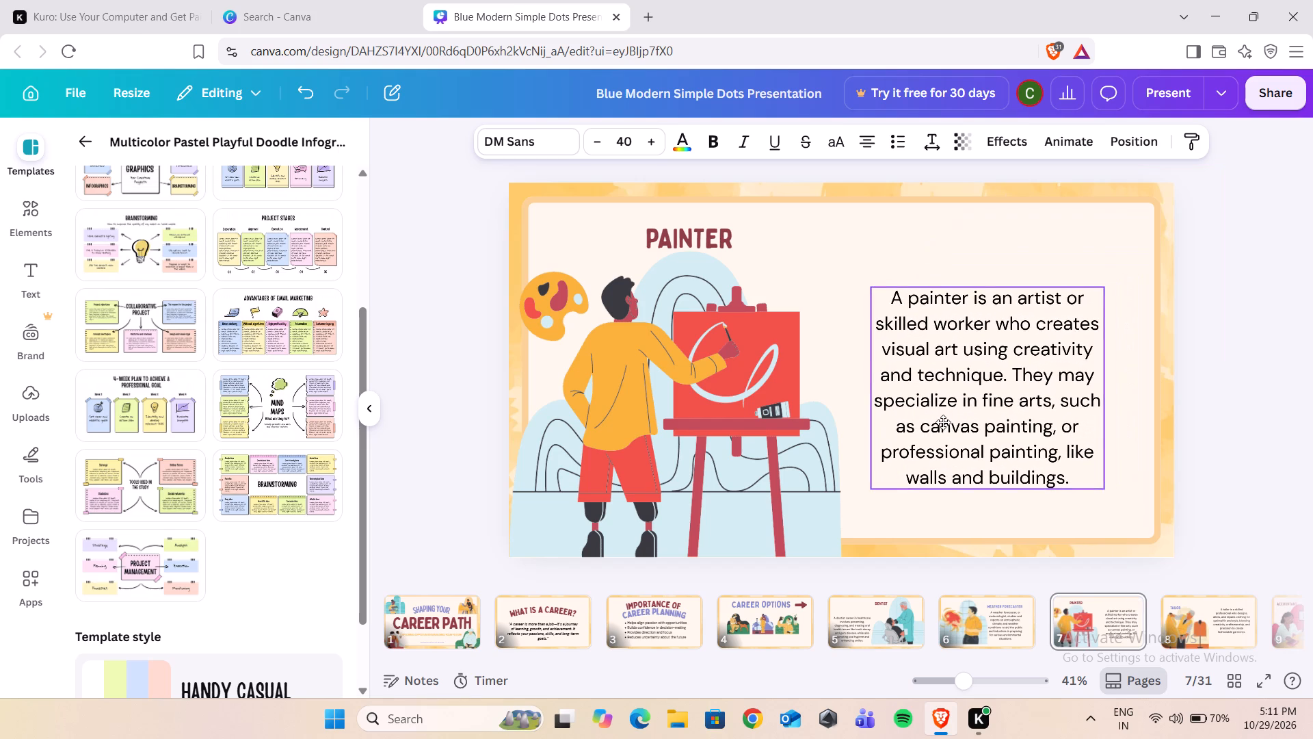
drag(943, 422, 942, 423)
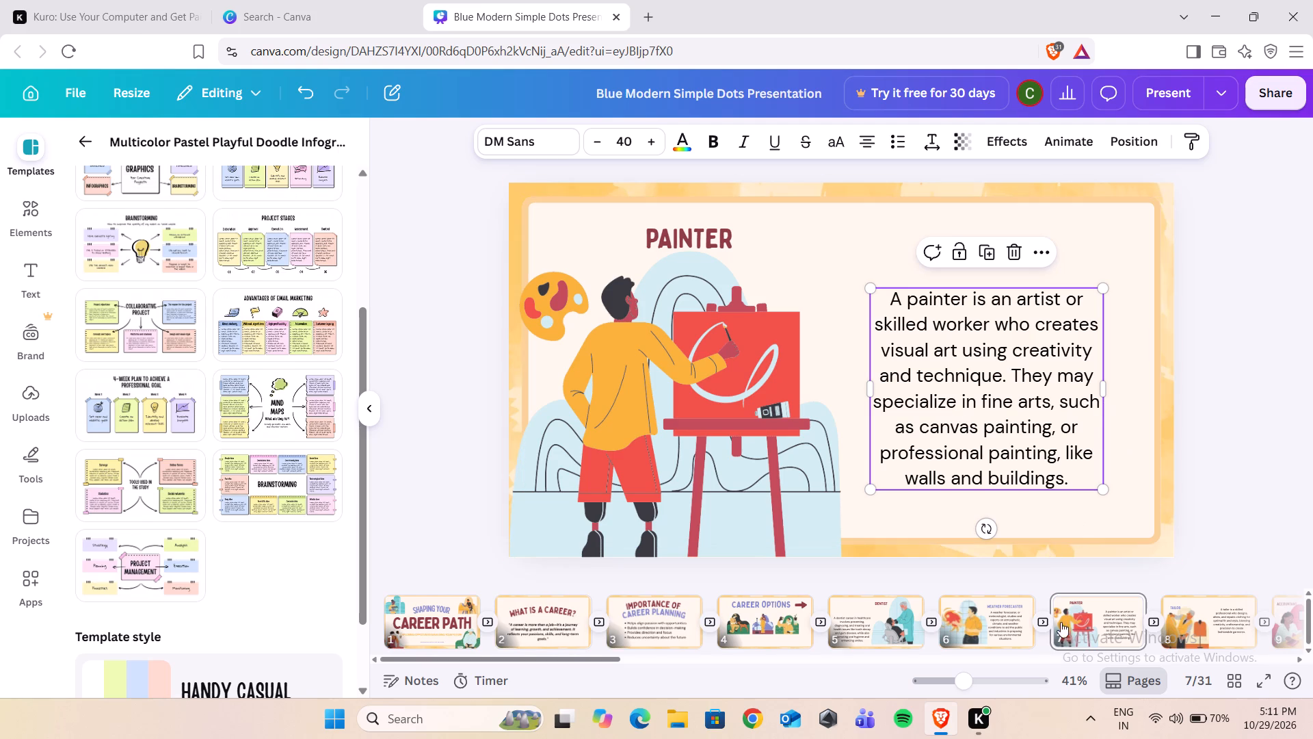
On page 8, shift the description to the slide's upper left edge and move the tailor illustration to the slide's right side.
scroll(936, 631, left, 3)
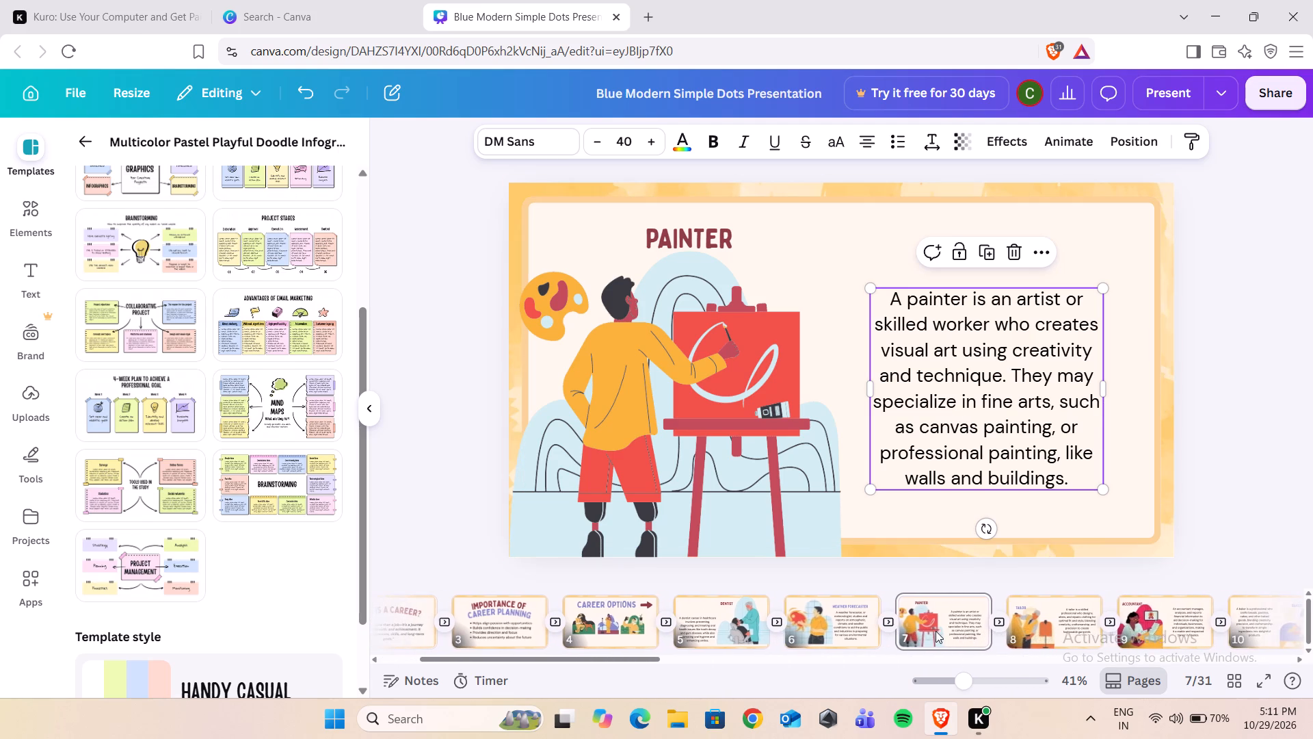
scroll(936, 631, left, 2)
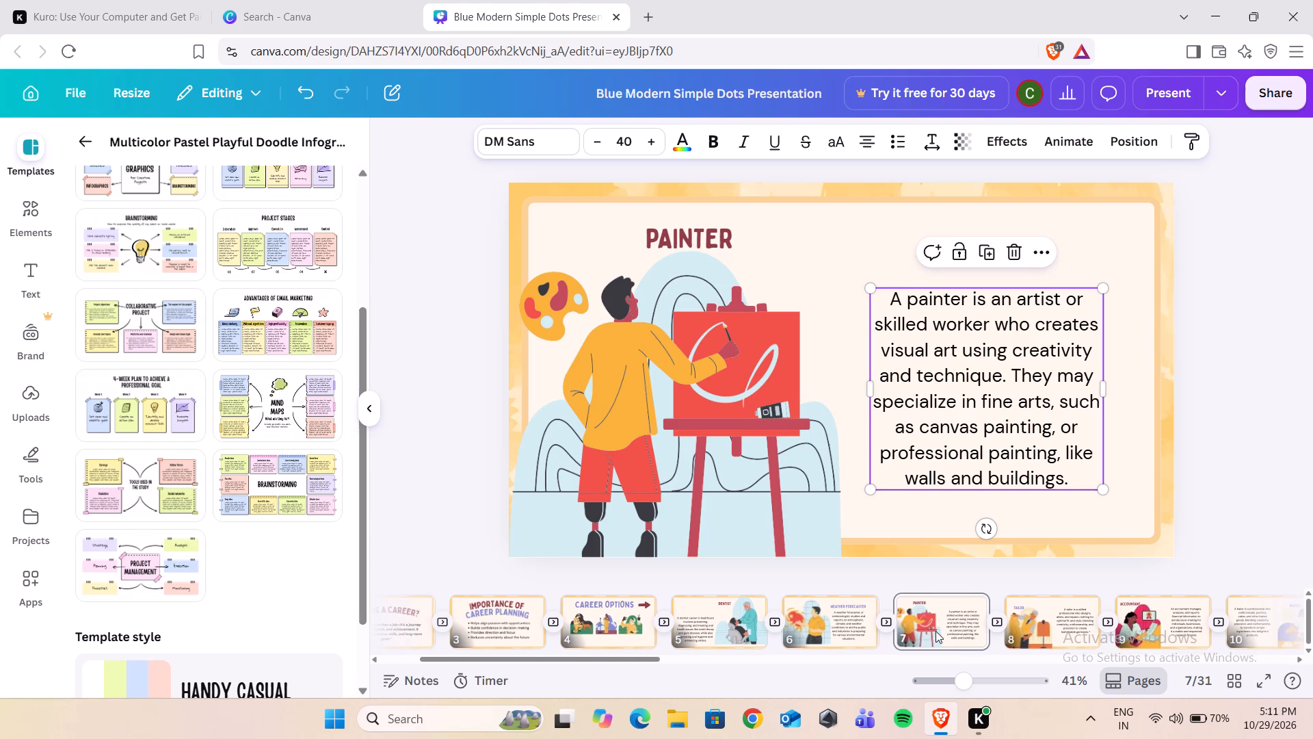
scroll(936, 631, left, 2)
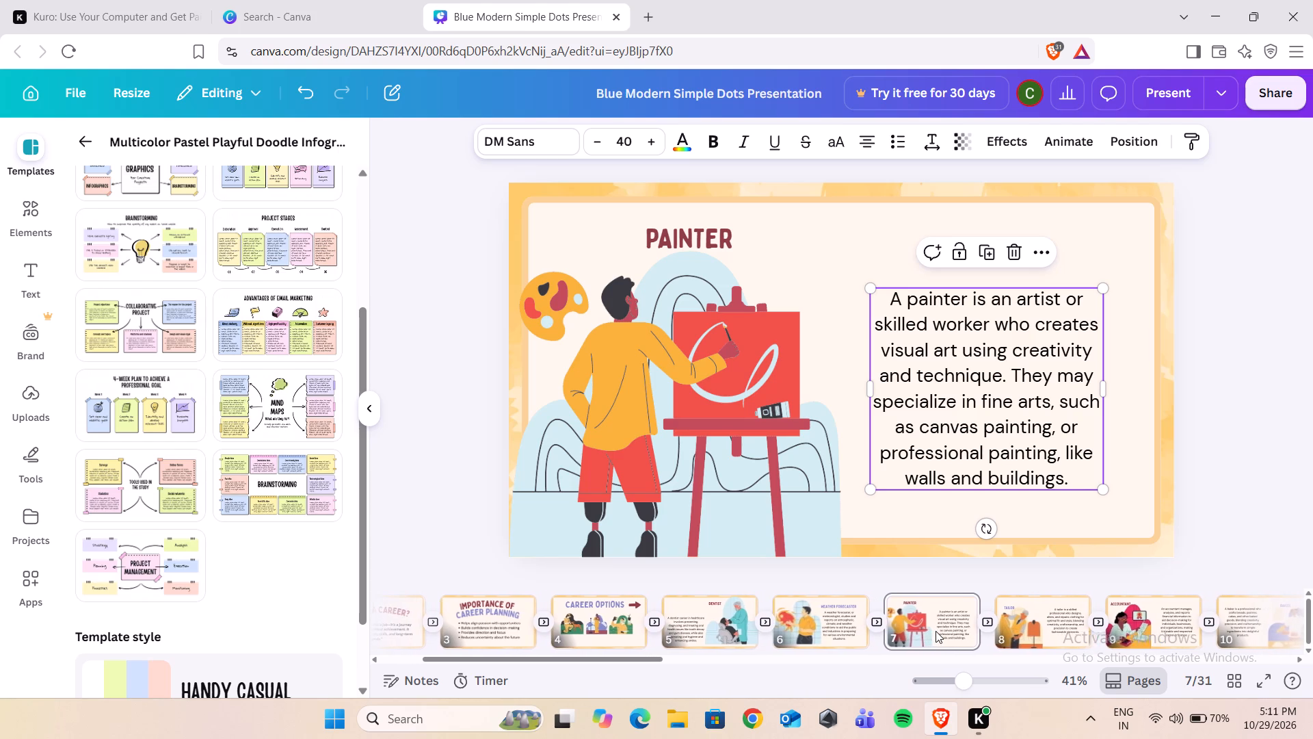
scroll(936, 631, left, 3)
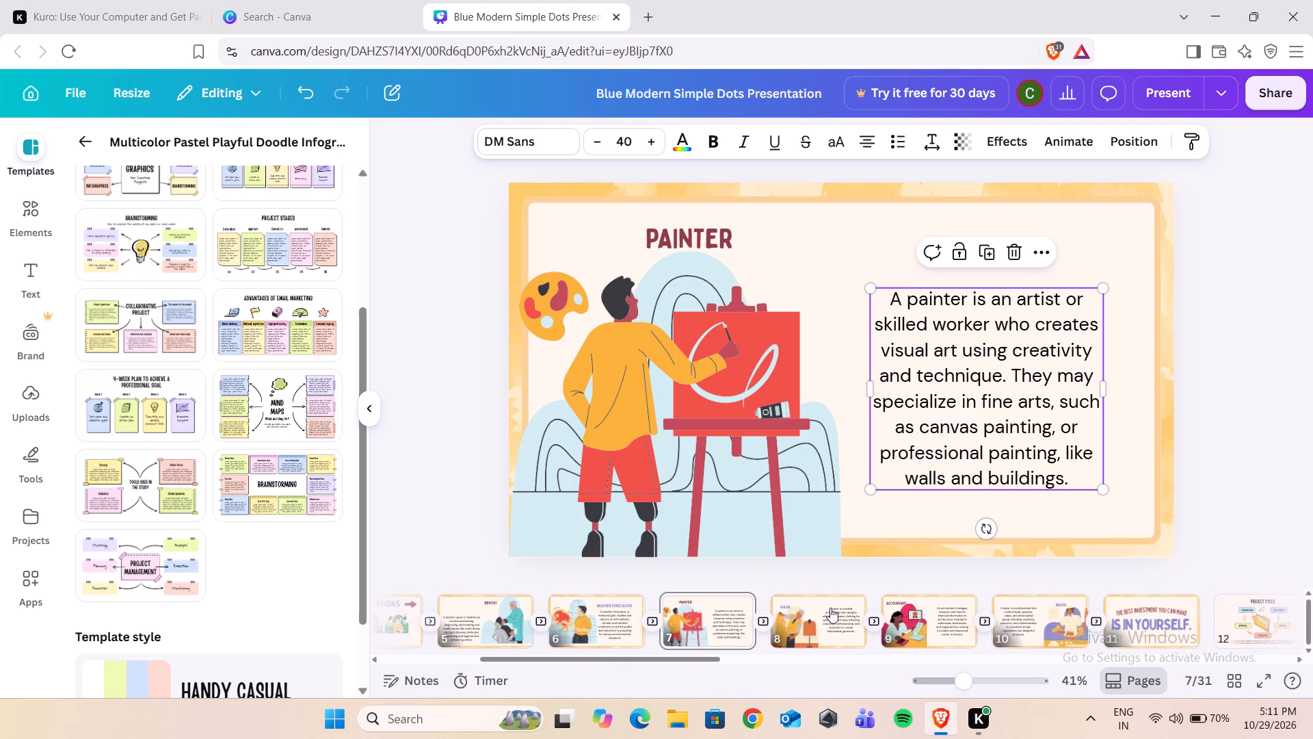
click(815, 612)
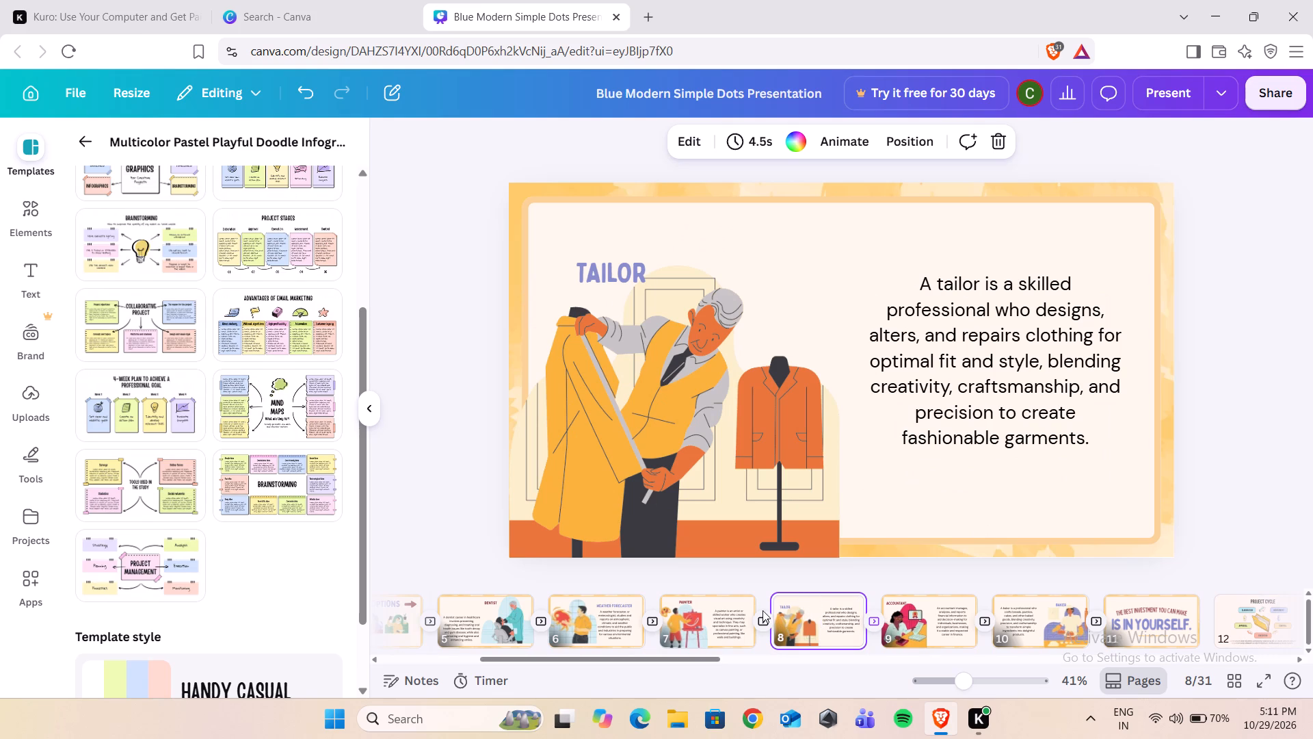
click(820, 621)
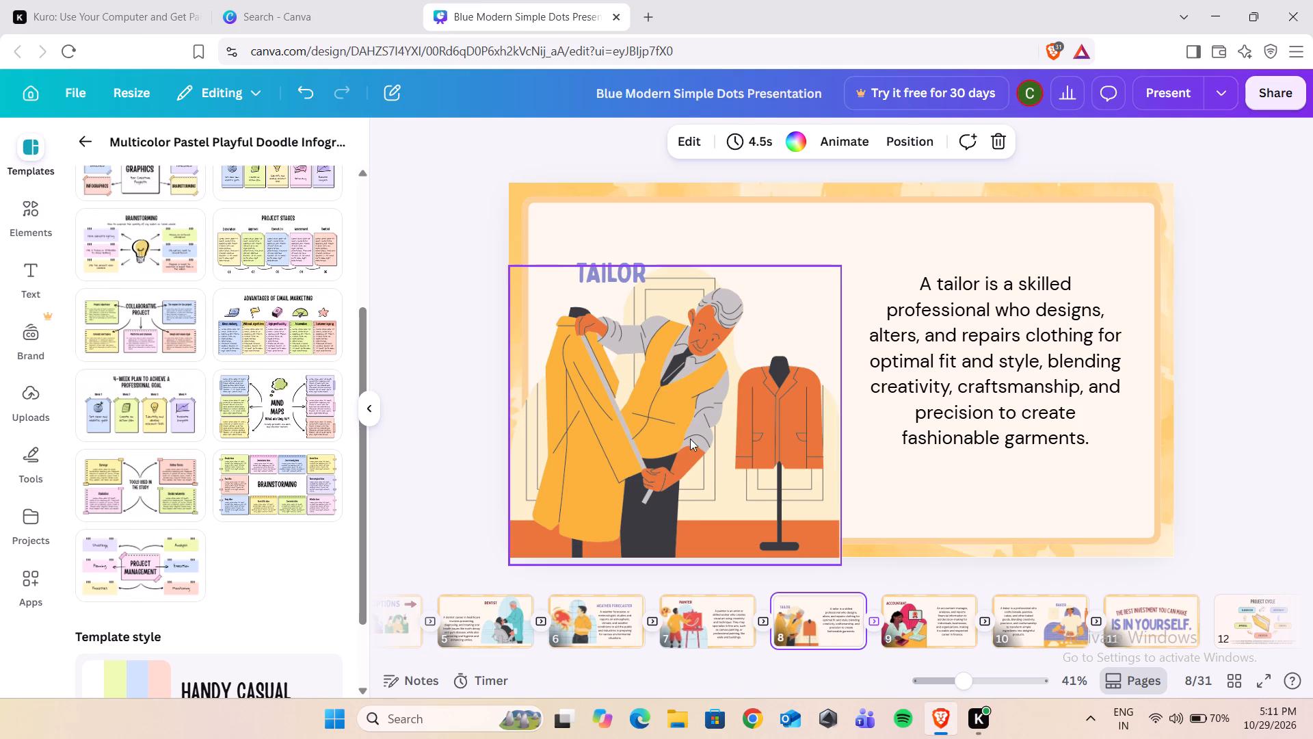
drag(1004, 367, 606, 244)
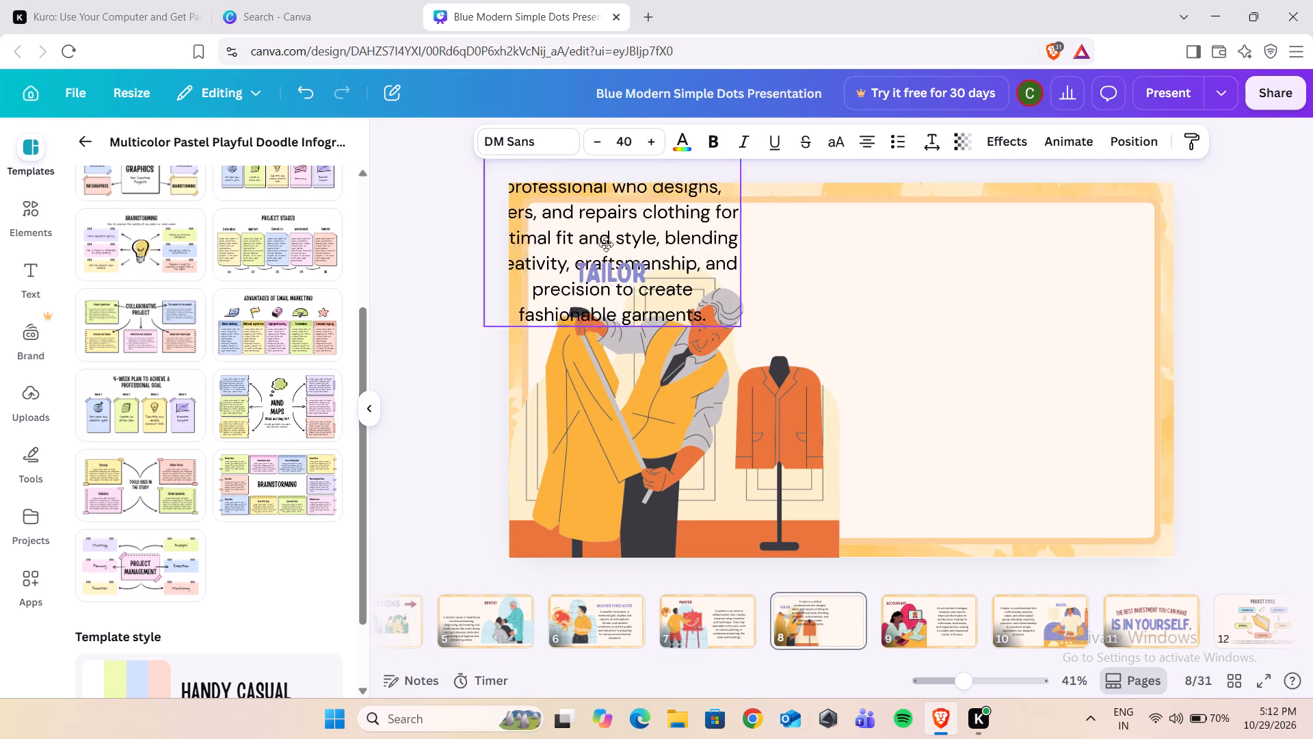
drag(606, 244, 591, 247)
click(724, 457)
drag(724, 457, 881, 493)
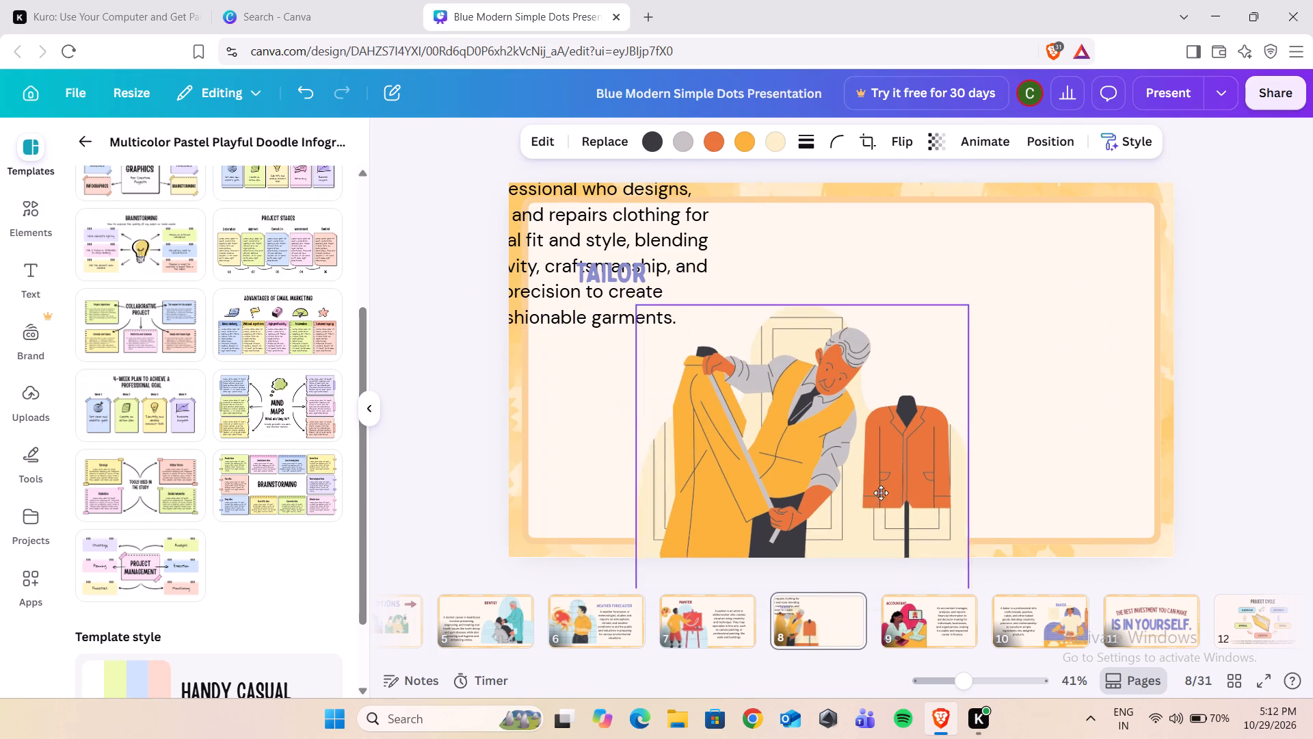
drag(881, 493, 1034, 441)
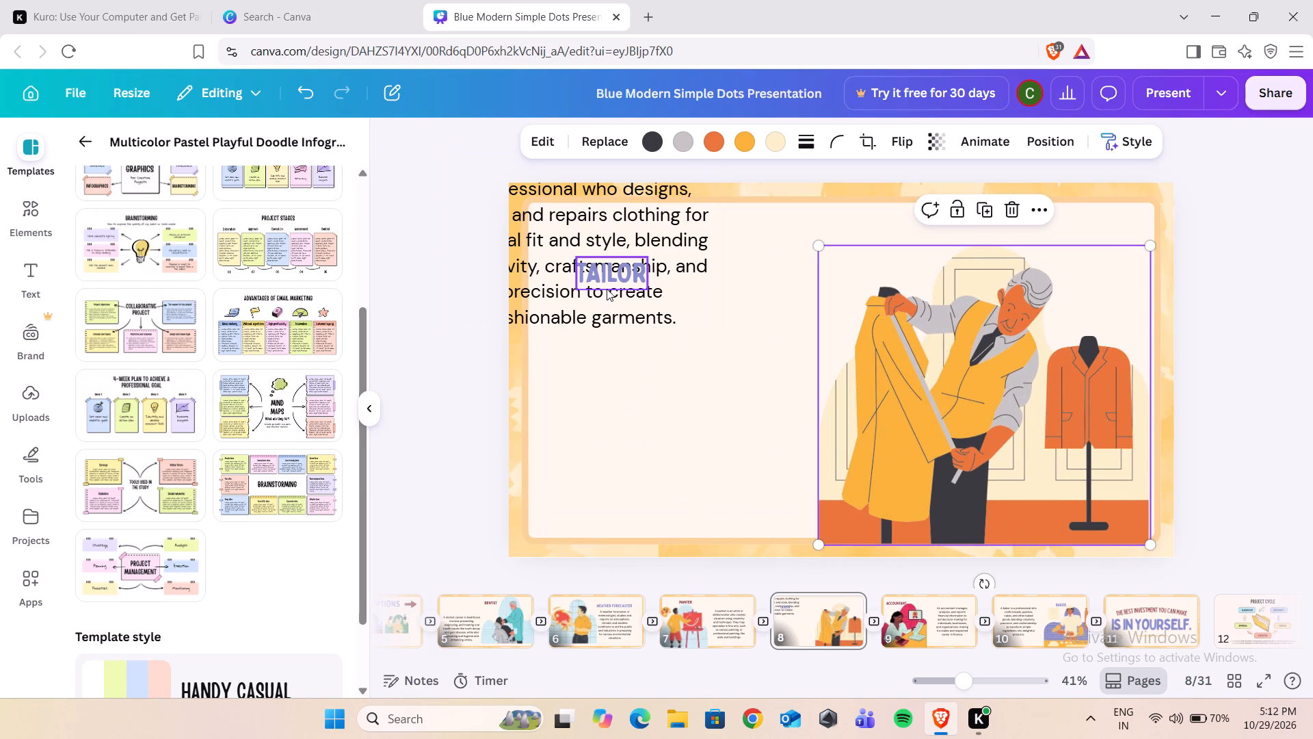
Set page 8's description at the slide's lower left and place the "Tailor" heading above the tailor illustration.
drag(605, 306, 652, 437)
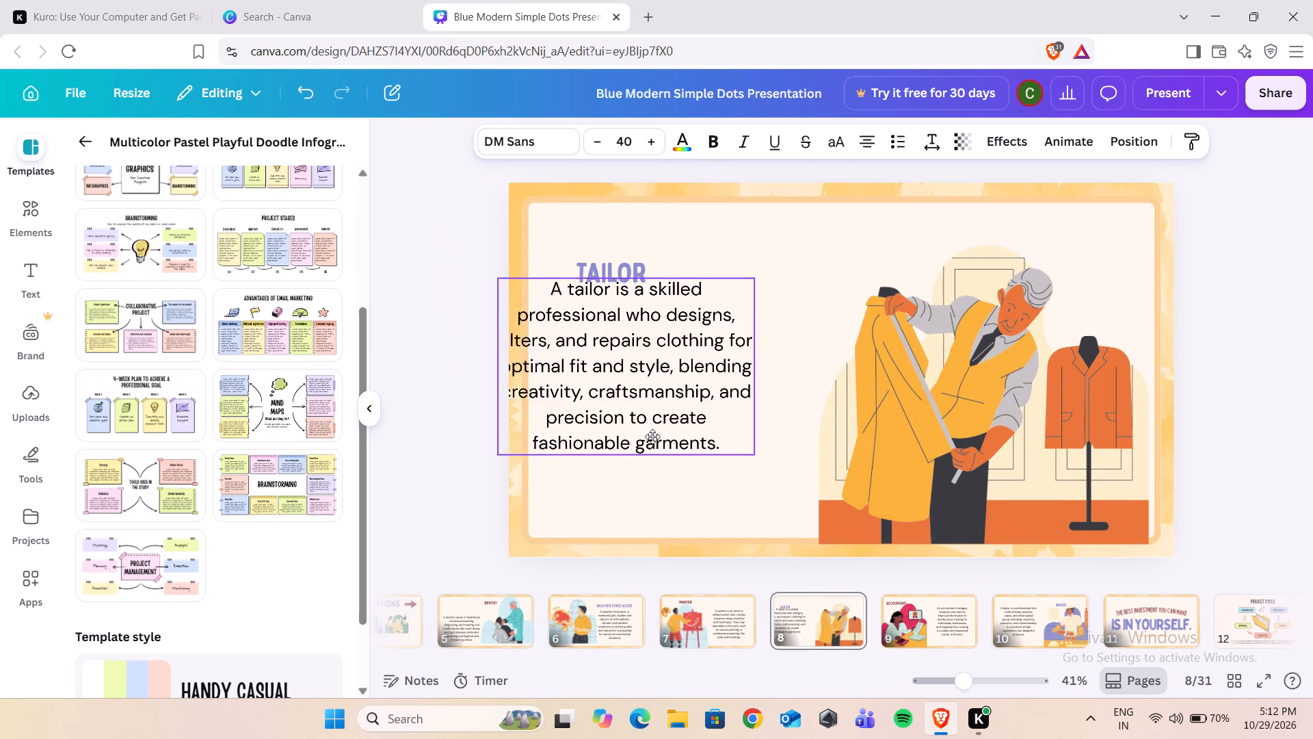
drag(652, 437, 694, 502)
drag(607, 280, 644, 278)
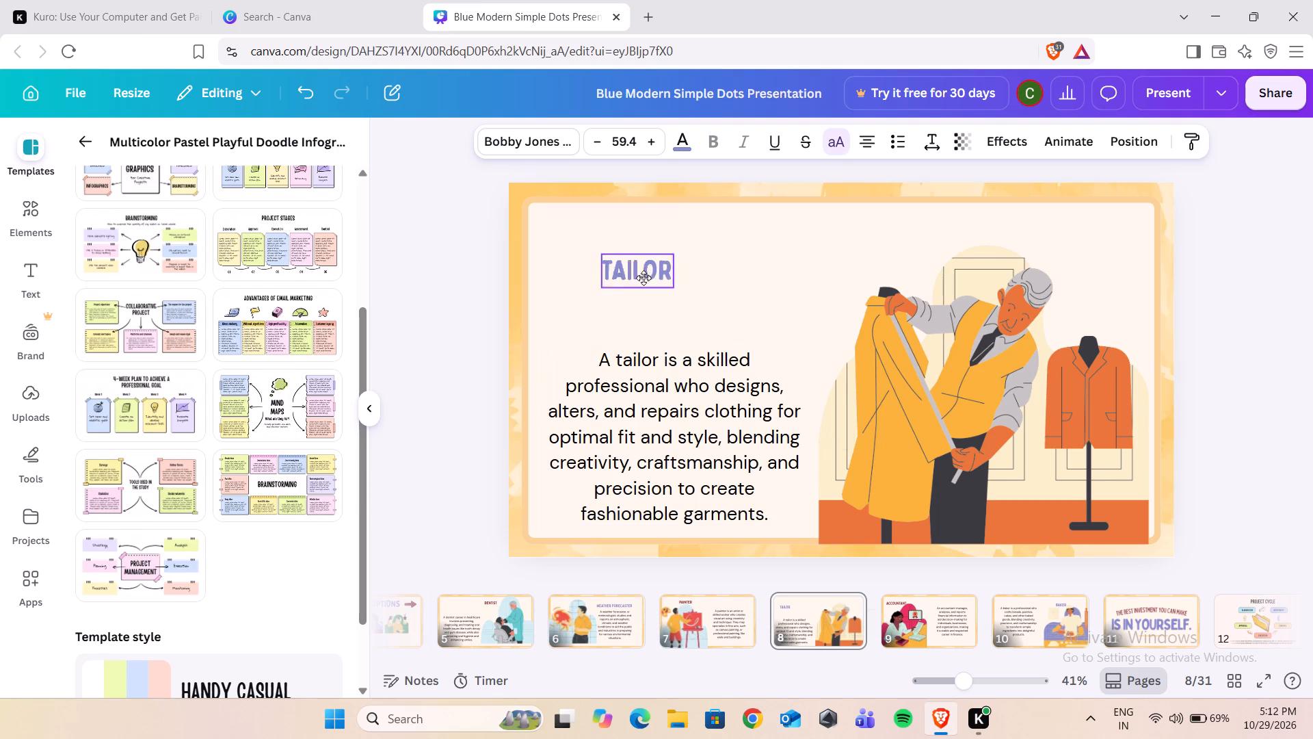
drag(644, 278, 991, 245)
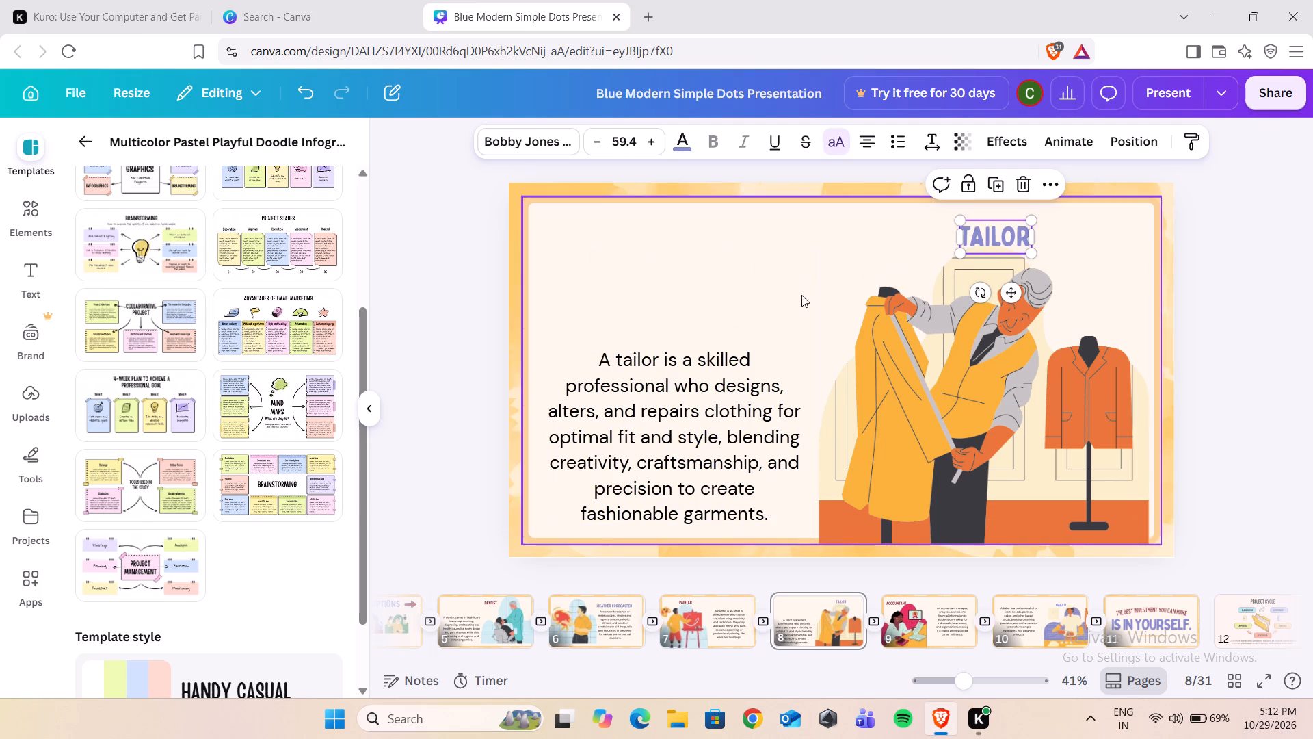
On page 9, move the "Accountant" heading to the upper right, the accountant illustration beneath it, and the description to the slide's left side.
click(929, 625)
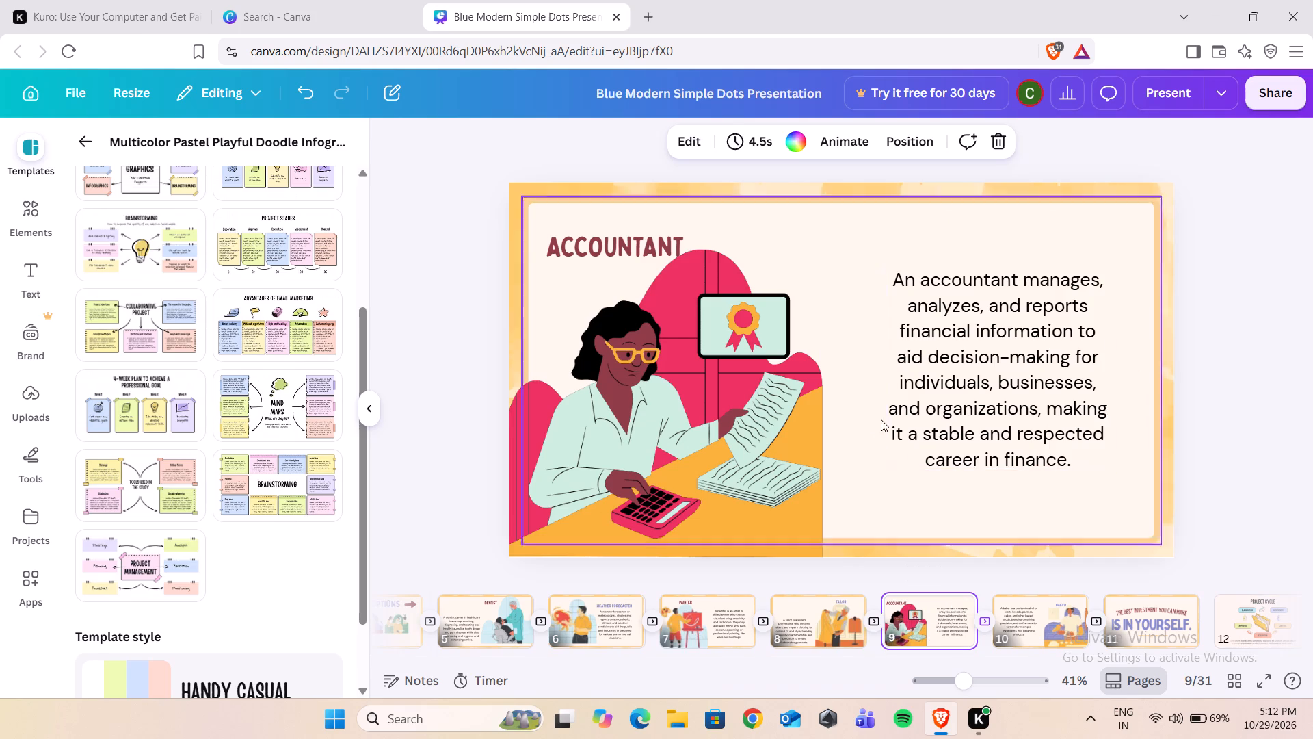
drag(613, 254, 622, 254)
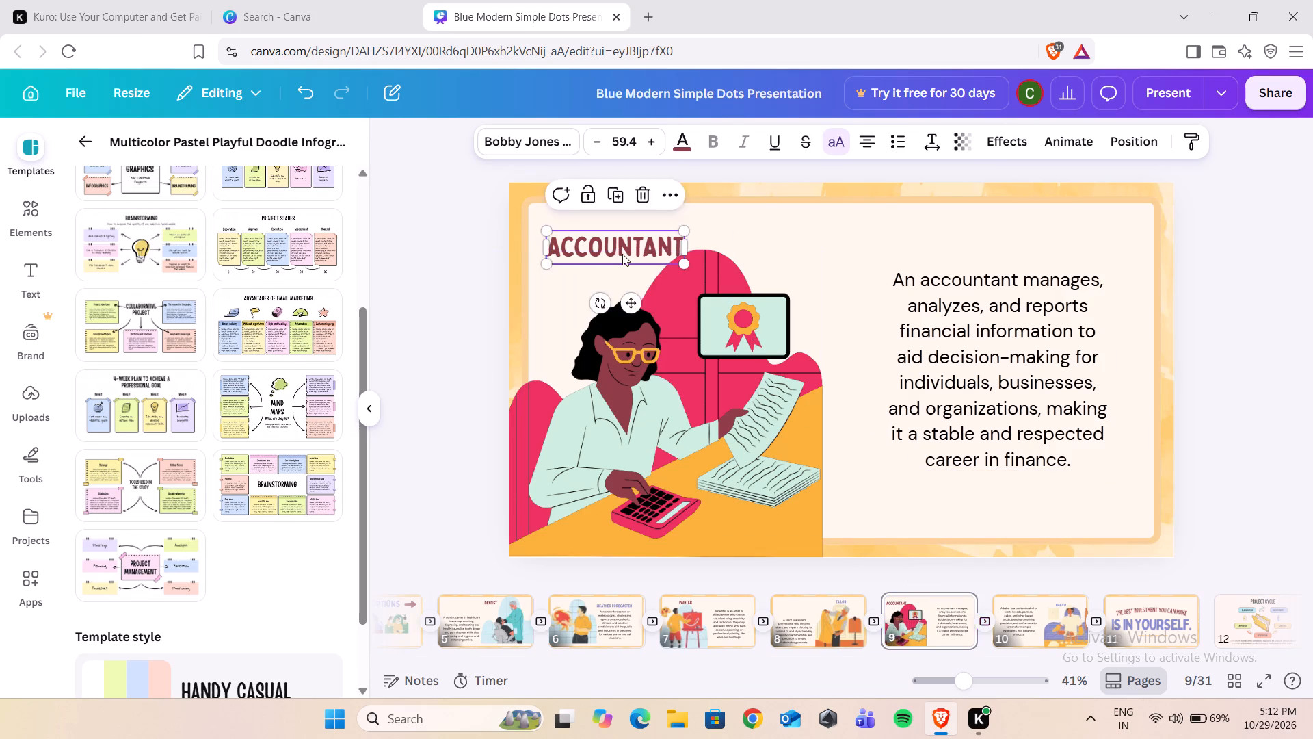
drag(622, 254, 989, 242)
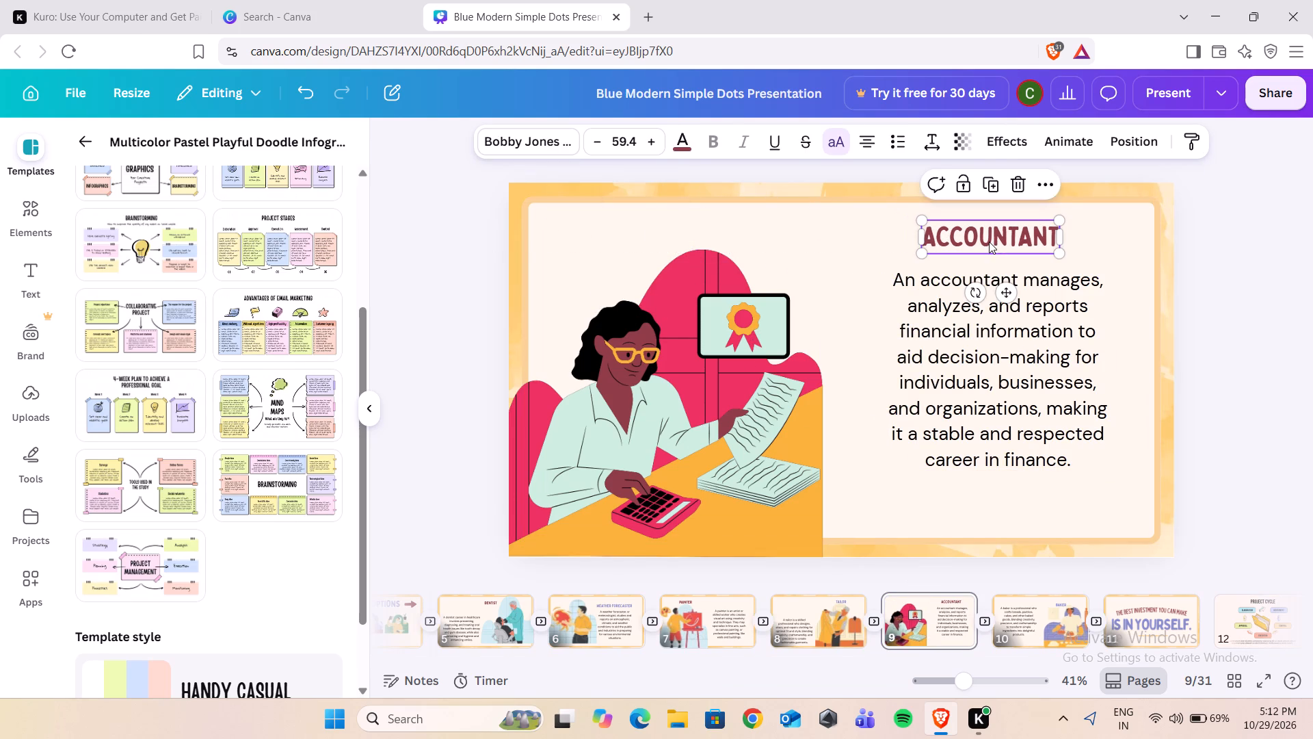
drag(793, 394, 795, 365)
drag(1038, 347, 903, 584)
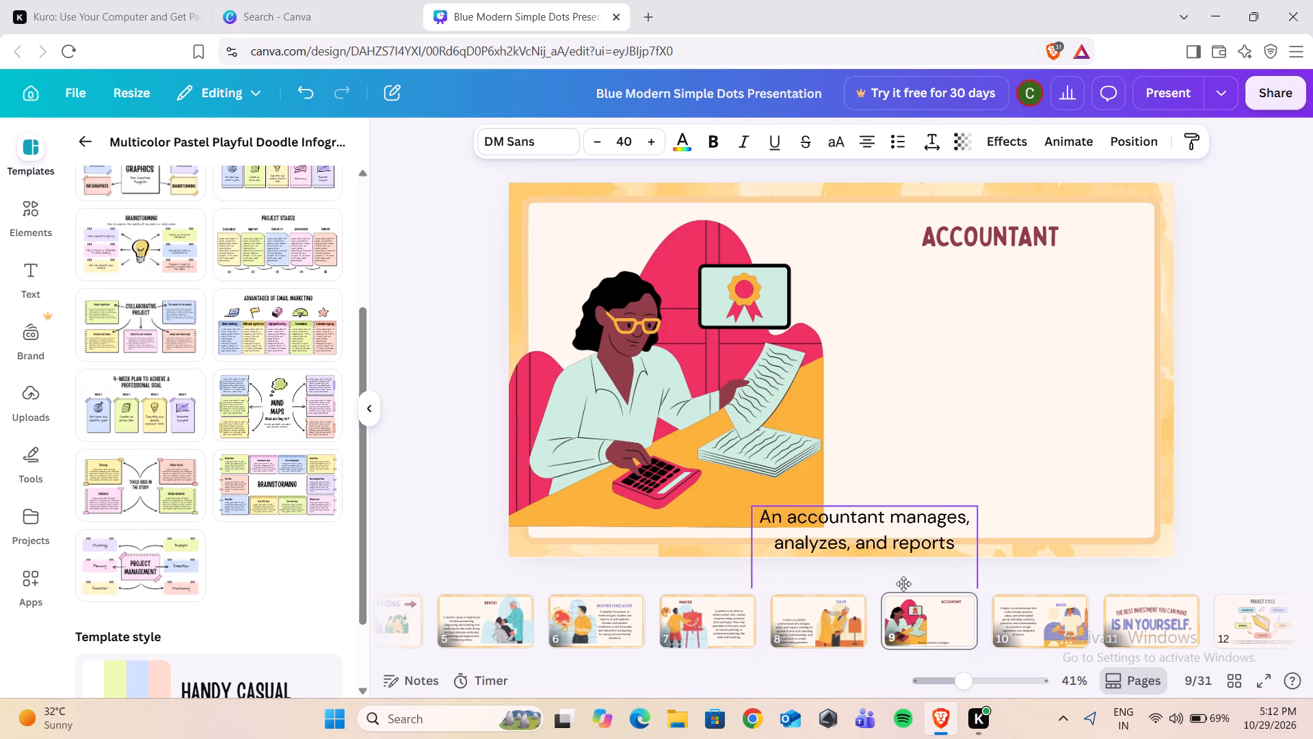
drag(903, 584, 899, 586)
drag(713, 418, 1050, 456)
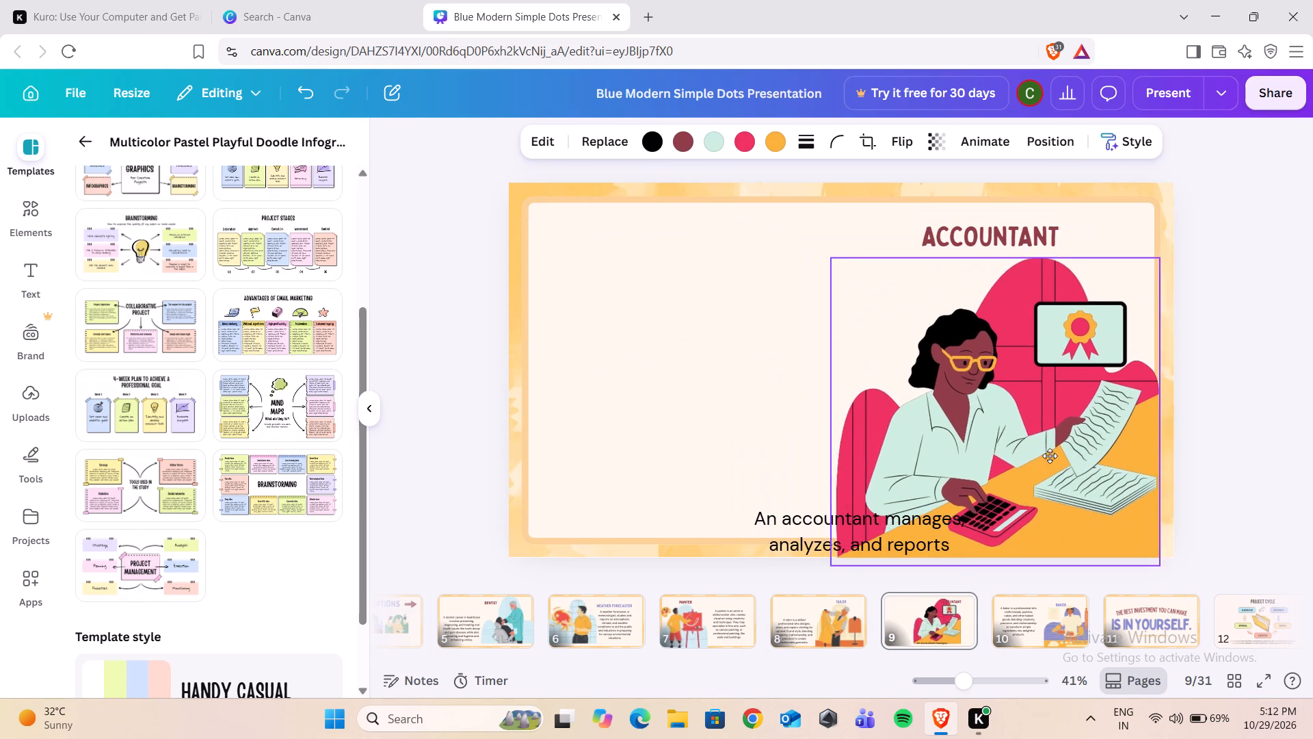
drag(1050, 456, 1035, 442)
click(783, 526)
drag(783, 526, 724, 515)
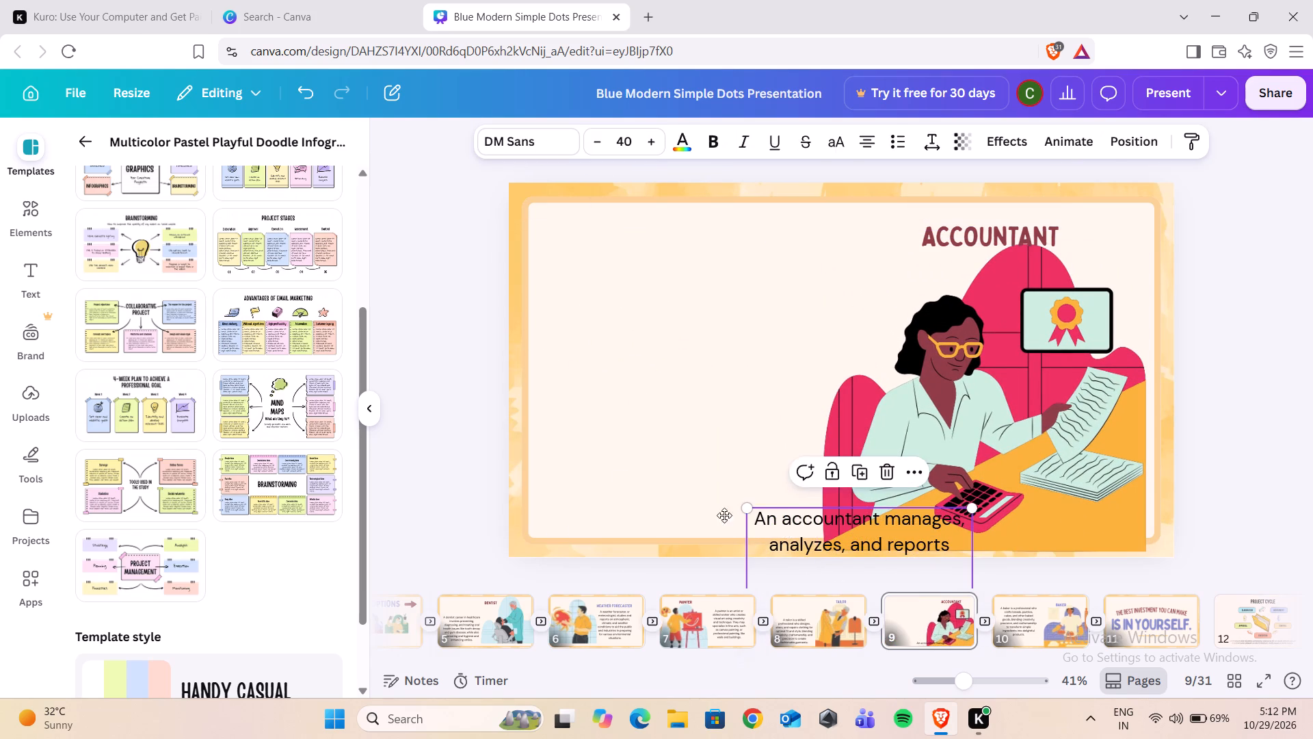
drag(724, 515, 589, 334)
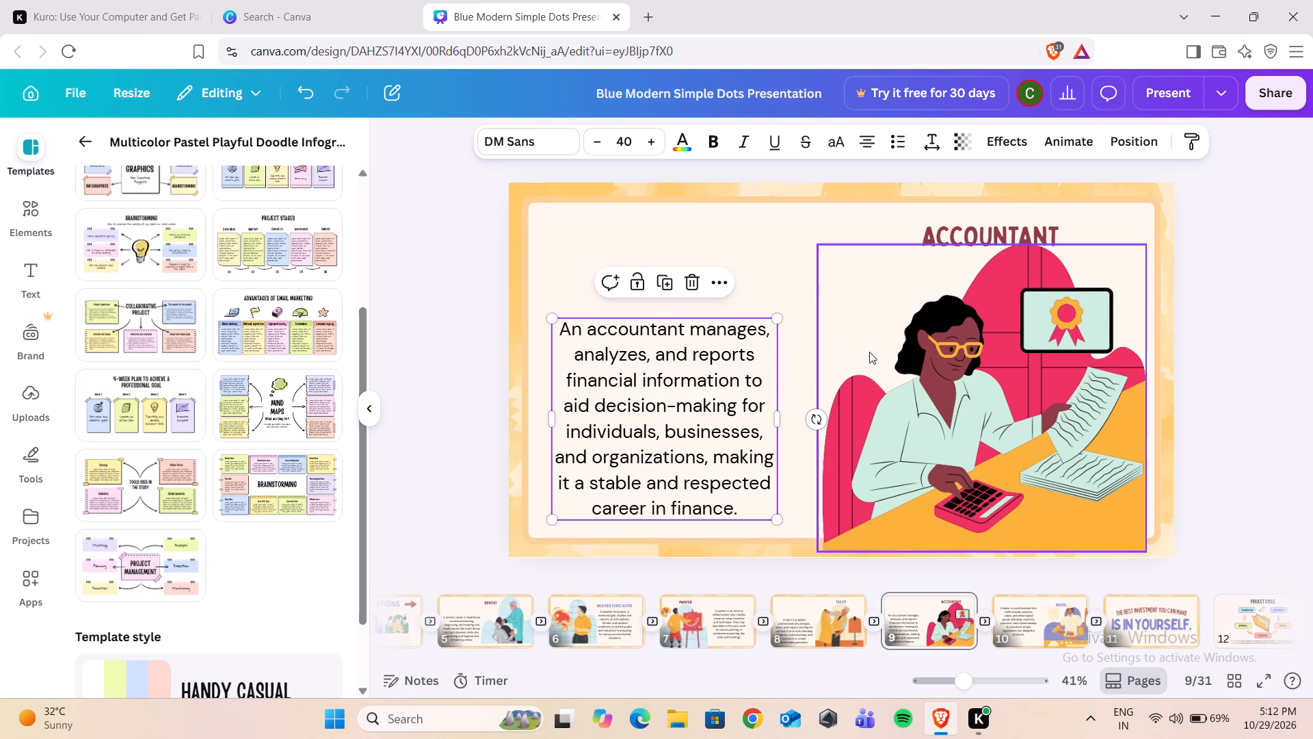
Raise the "Accountant" heading toward the slide's top edge and settle the illustration in the lower right corner, clear of the heading.
click(976, 233)
drag(976, 233, 1002, 218)
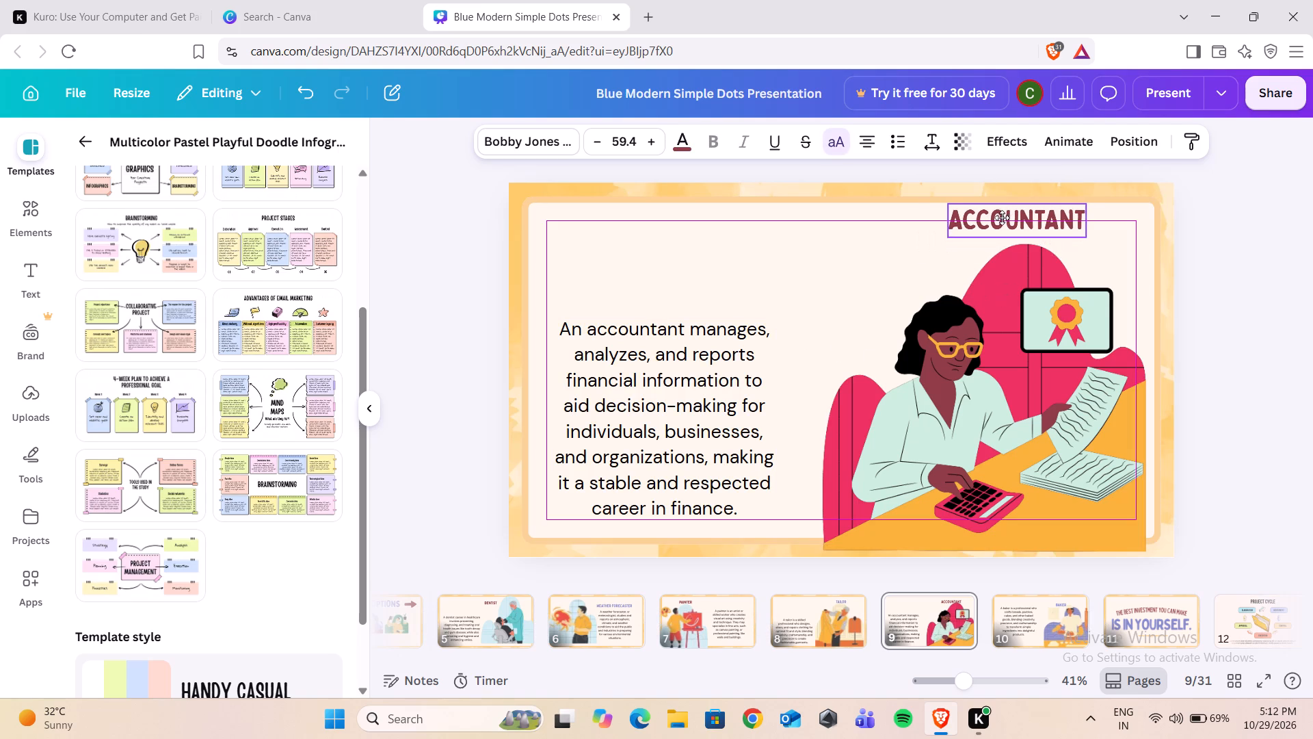
drag(1002, 218, 1004, 217)
drag(1013, 296, 999, 284)
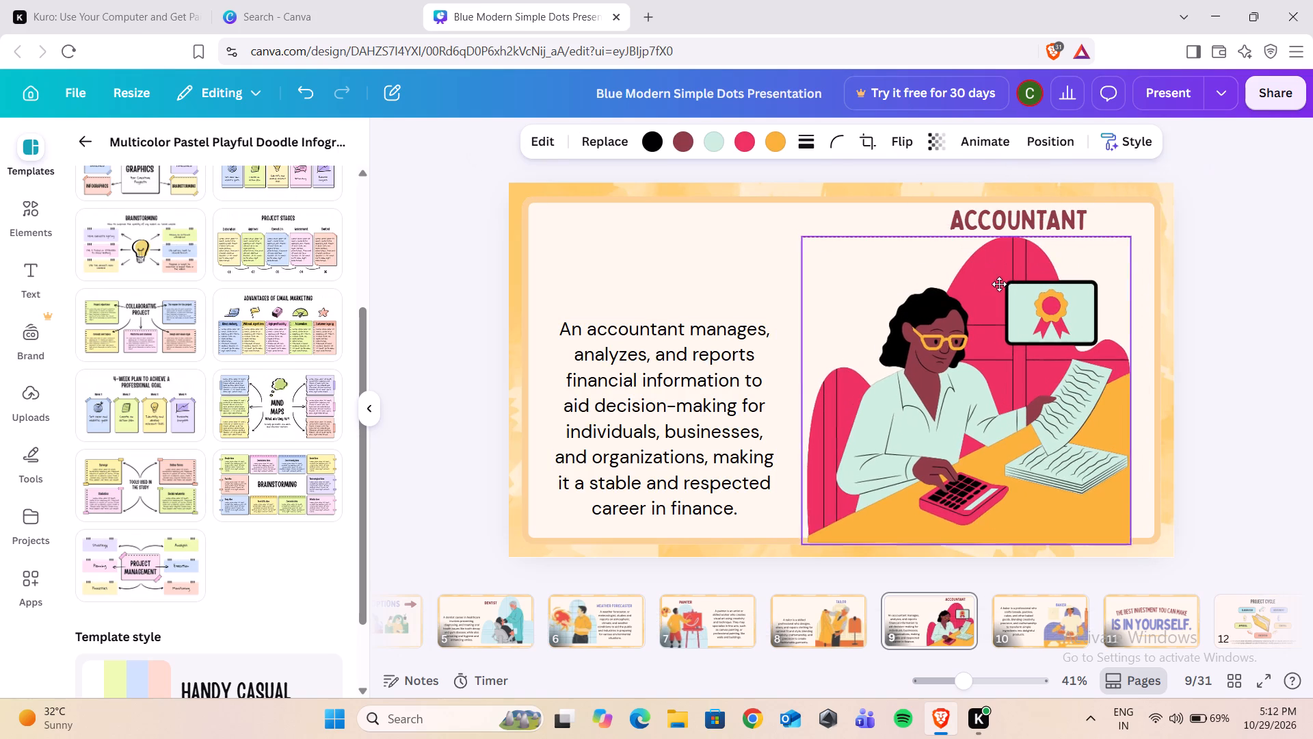
drag(999, 284, 1022, 298)
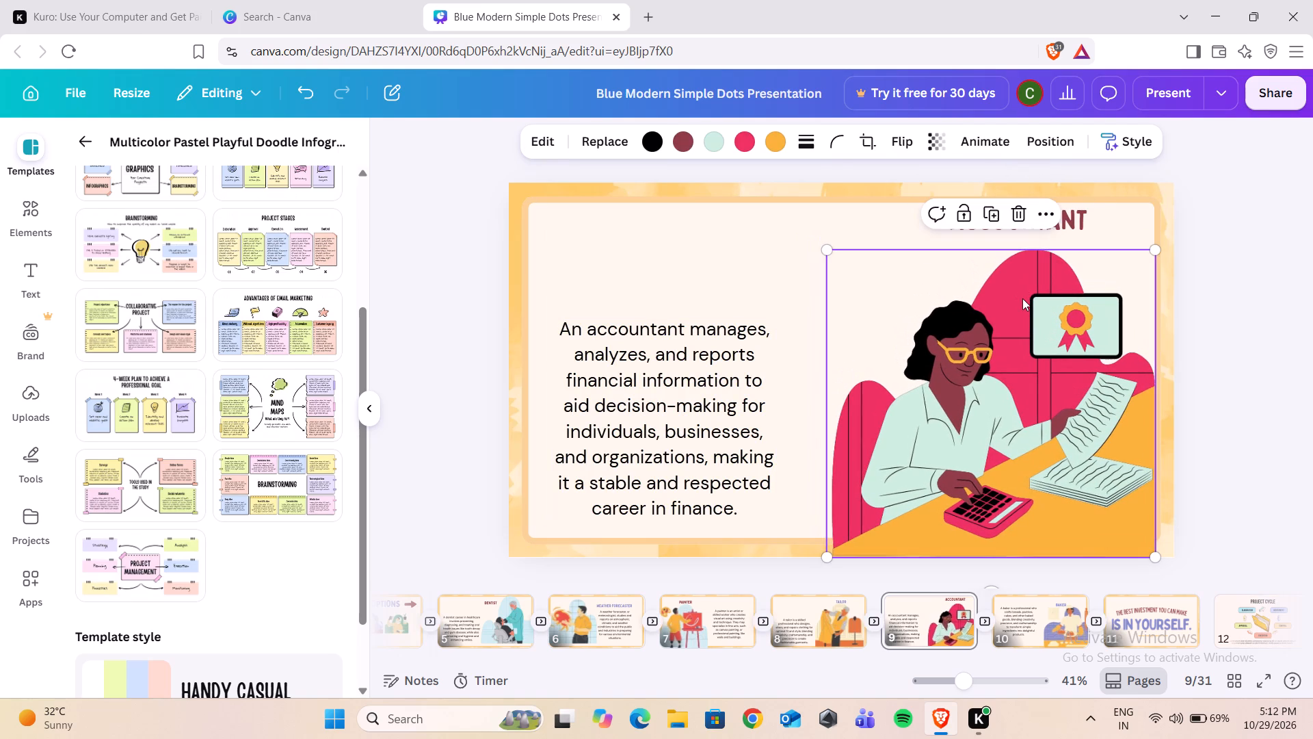
Nudge page 9's bordered background frame slightly to the right.
click(774, 244)
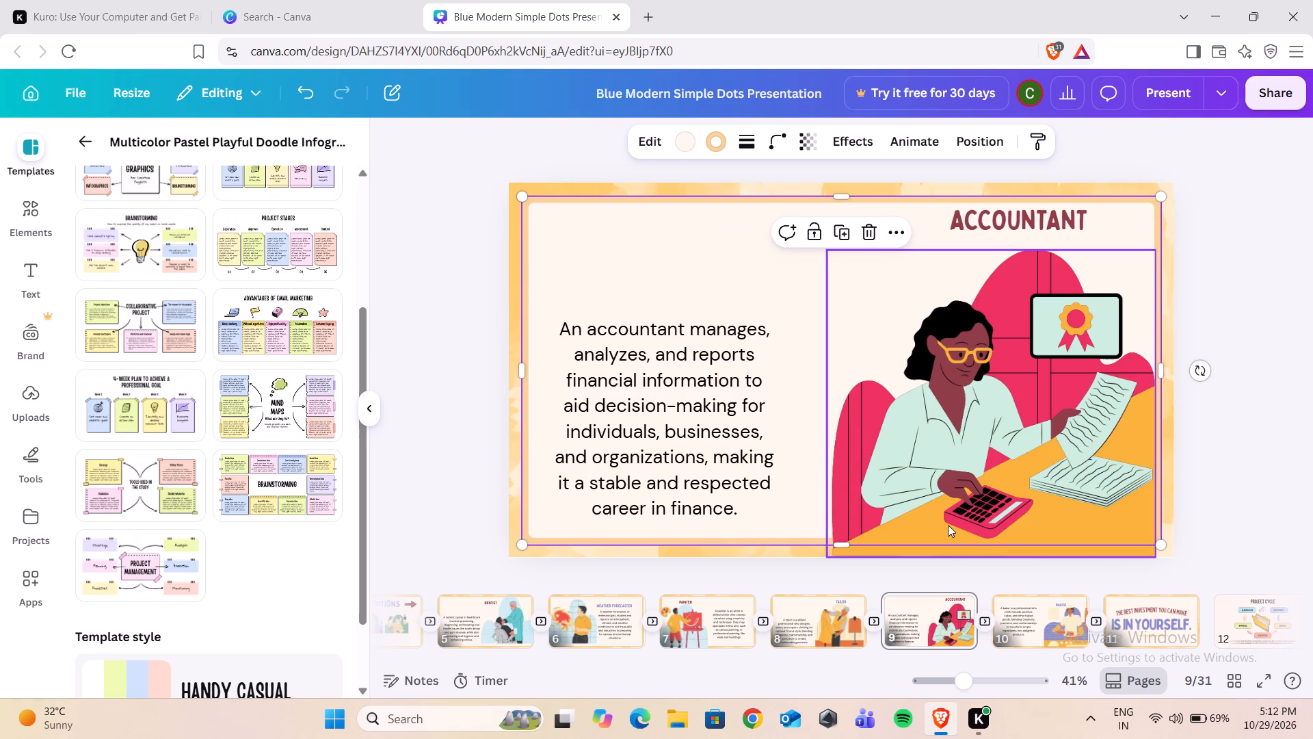
key(Right)
key(Right)
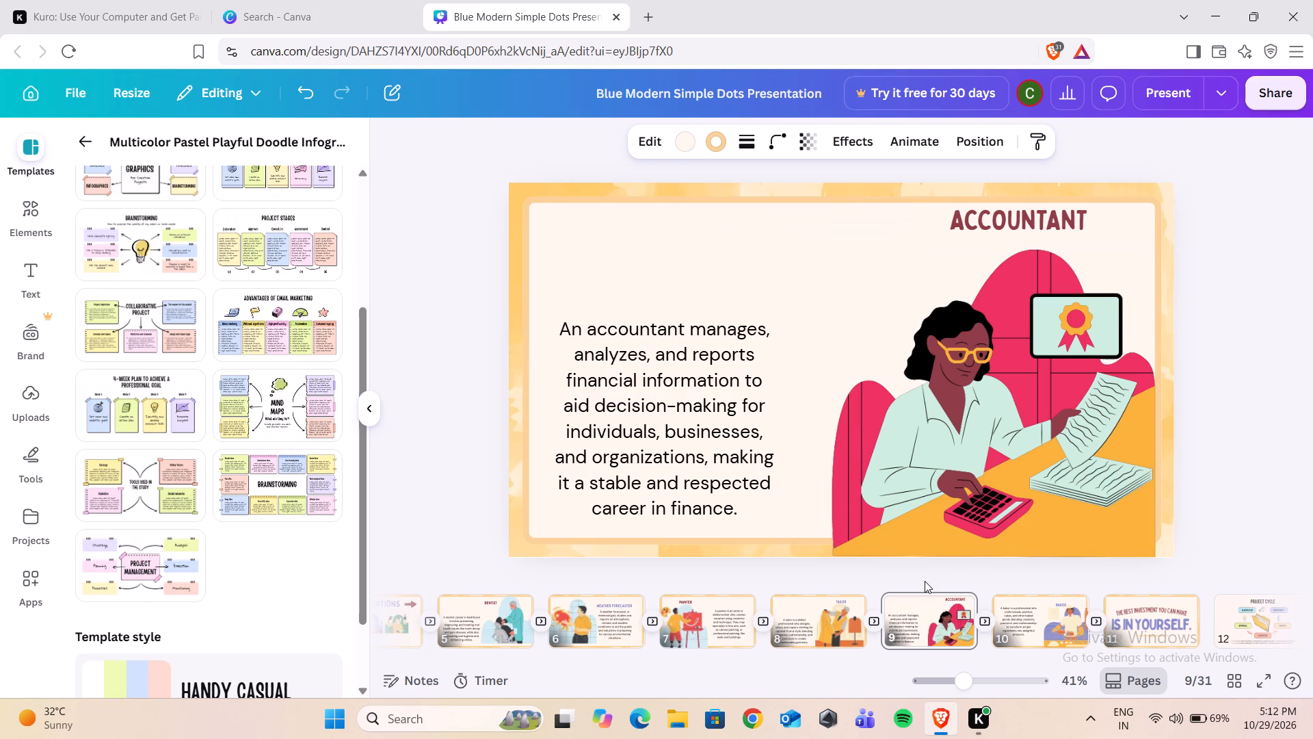
key(Right)
key(Right)
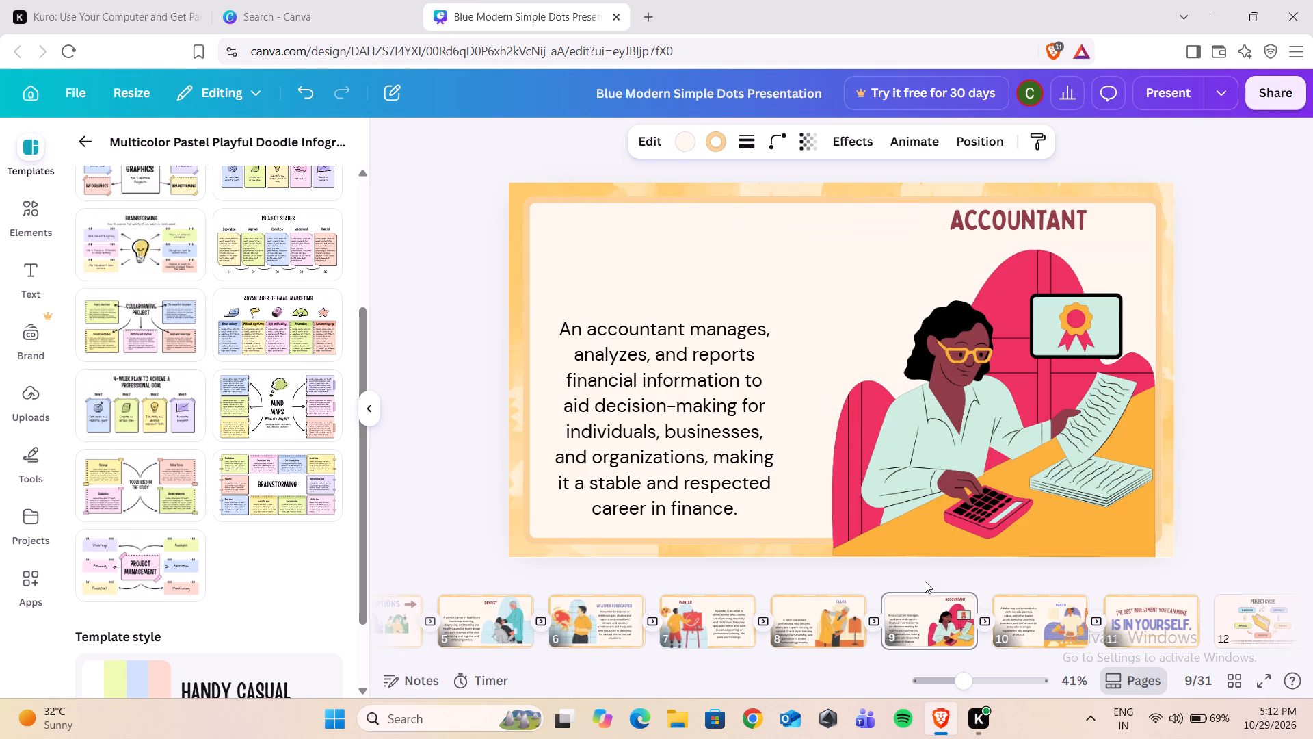
On page 10, move the baker illustration to the slide's left side and the description beneath the "Baker" heading on the right.
click(1035, 623)
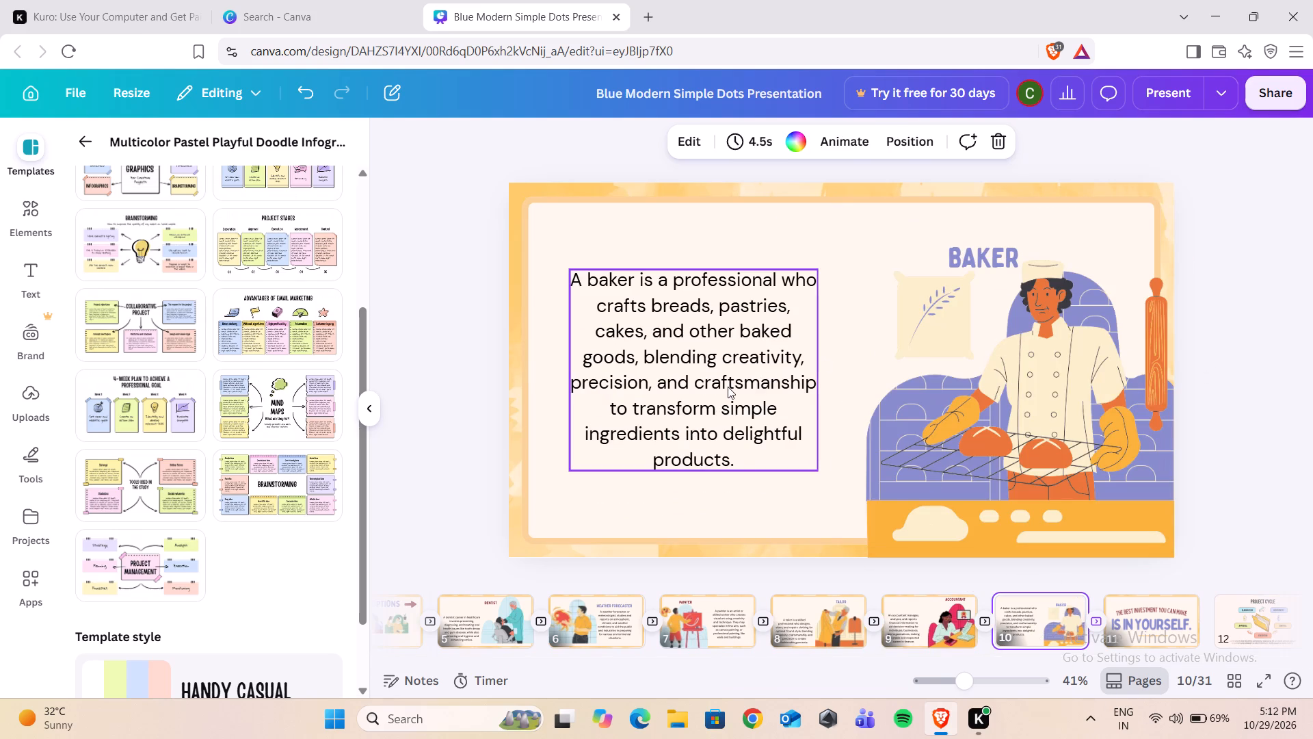
drag(728, 387, 707, 450)
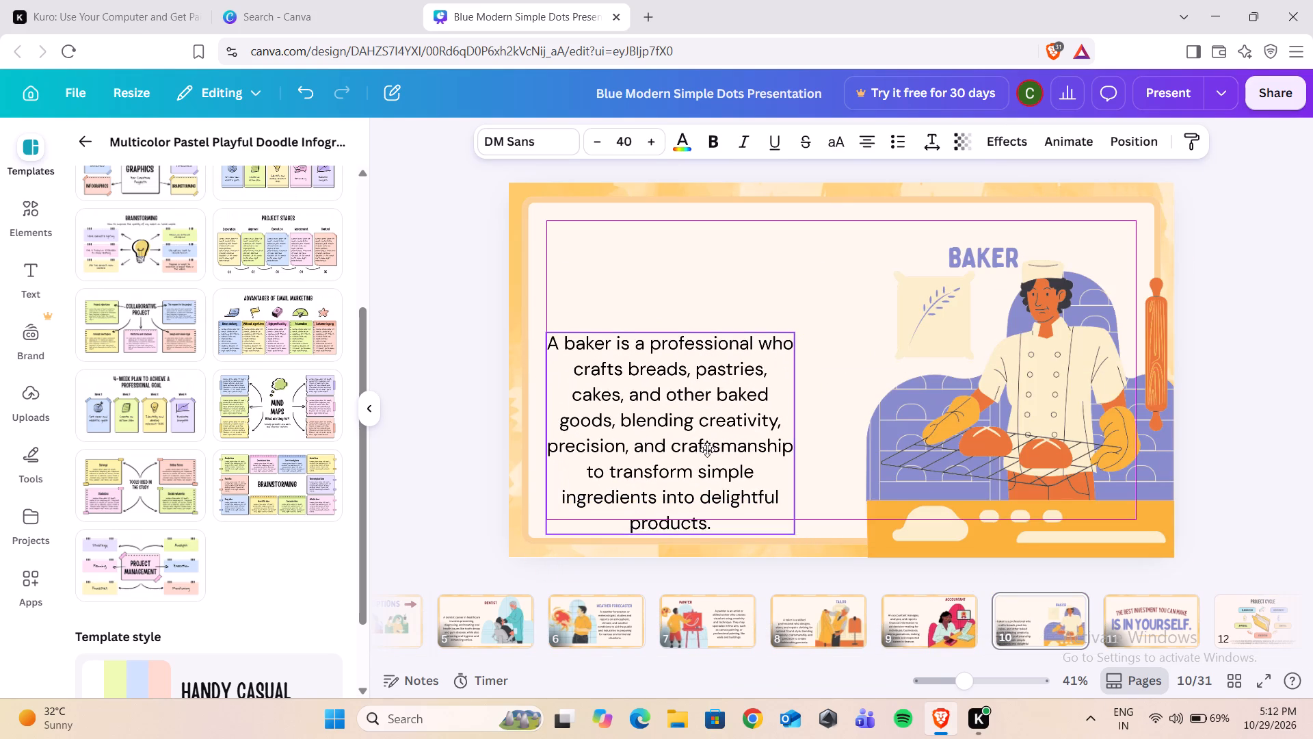
drag(707, 450, 674, 558)
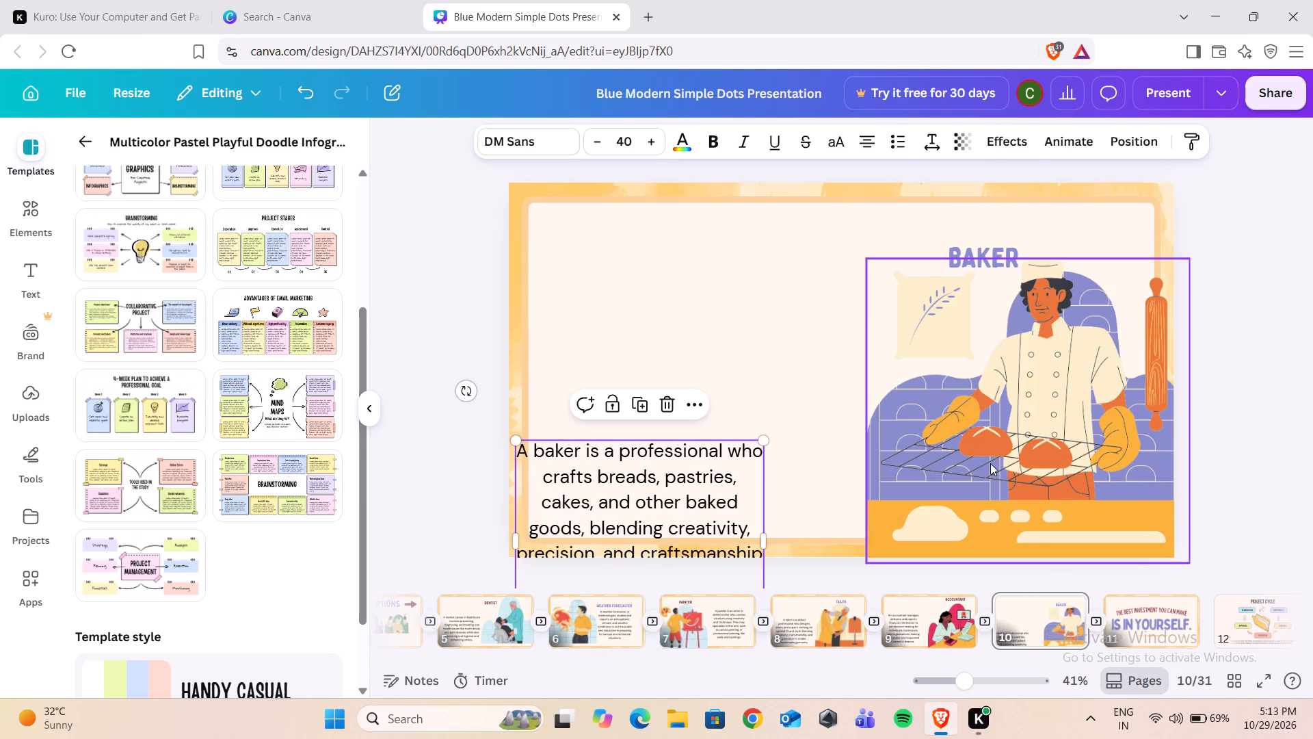
click(990, 463)
drag(990, 463, 652, 437)
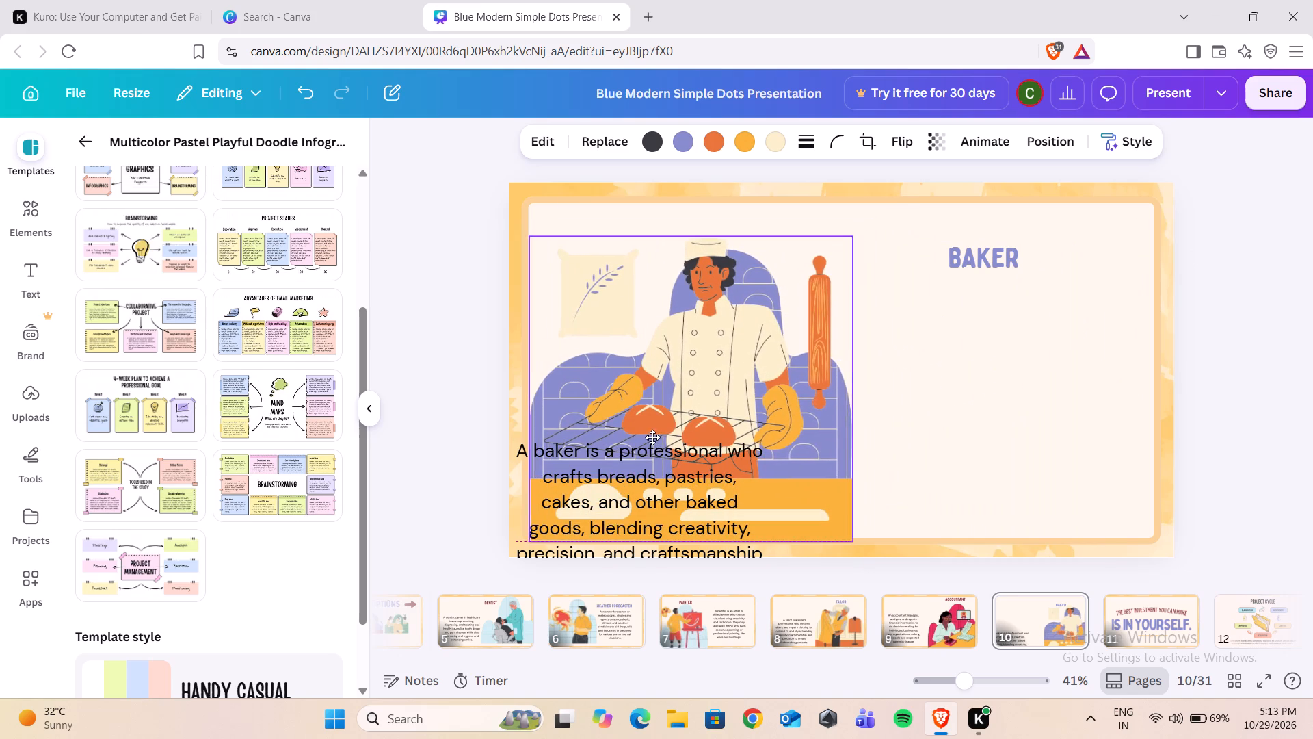
drag(652, 437, 652, 437)
click(669, 511)
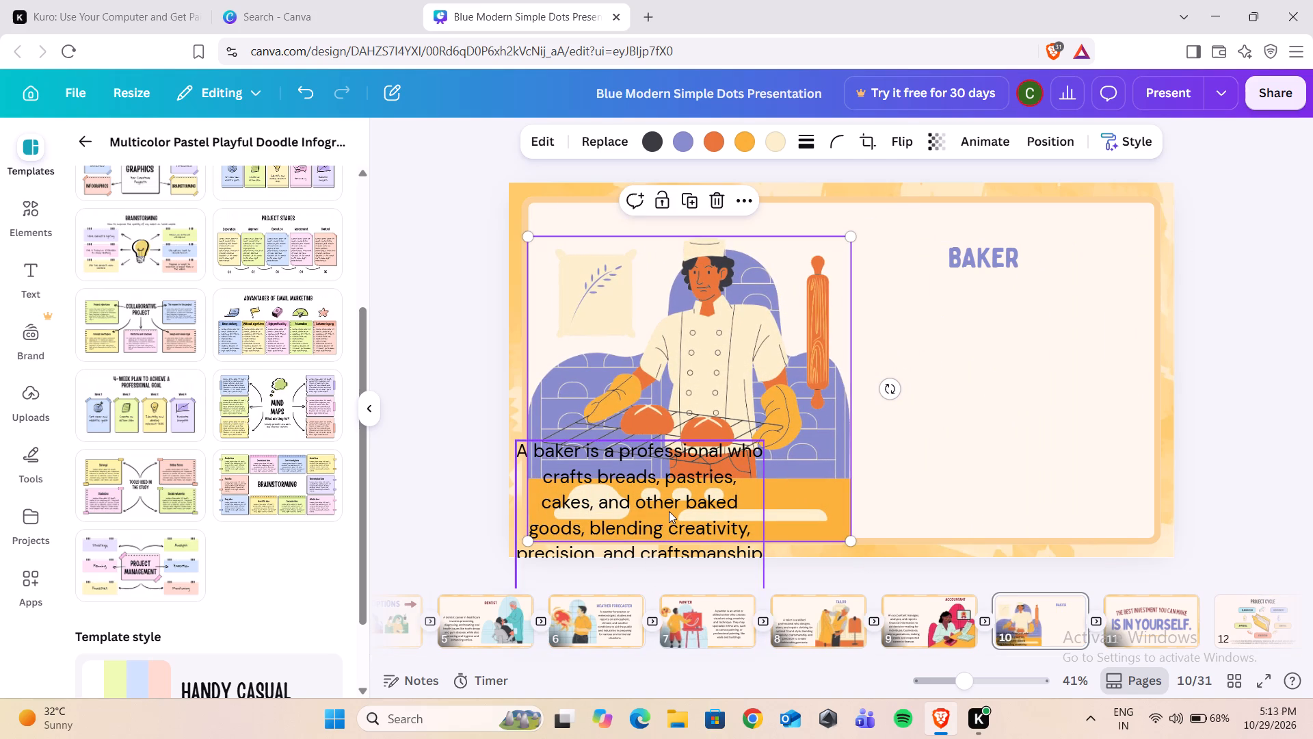
drag(669, 511, 1016, 376)
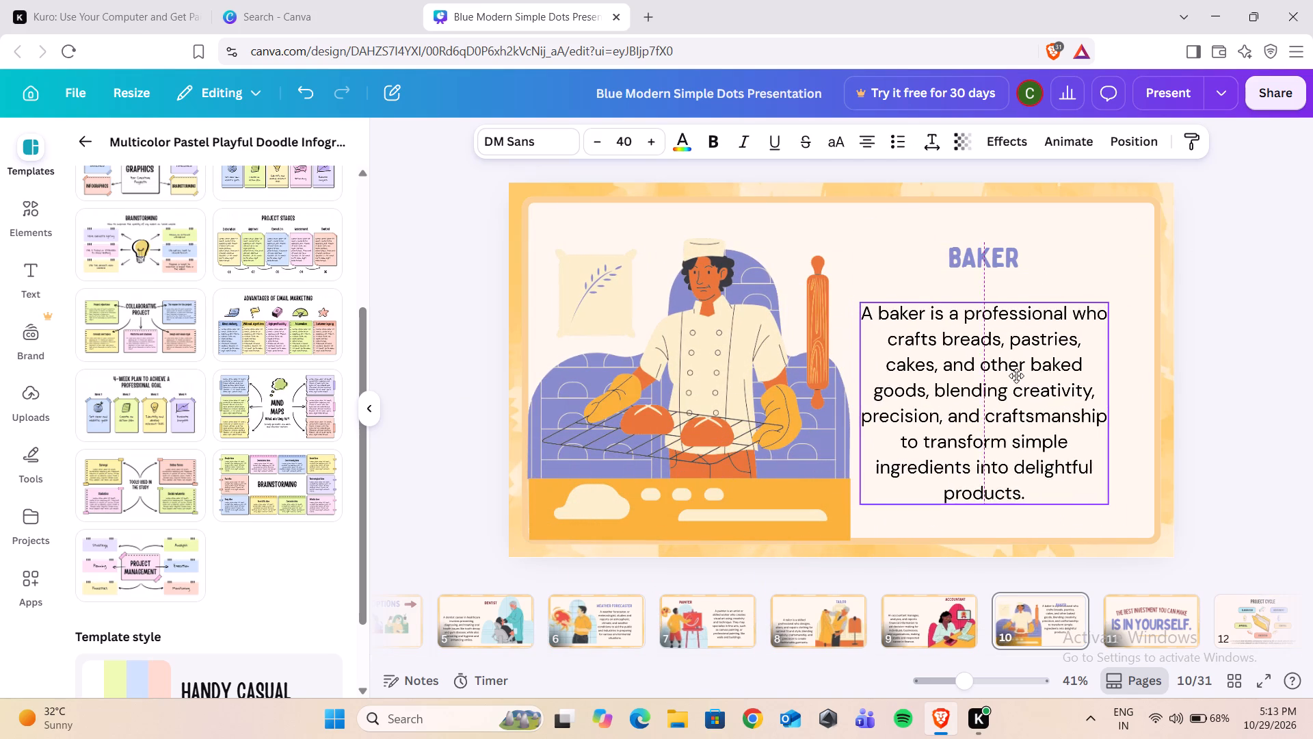
On page 10, lower the baker description slightly and move the "Baker" heading to the slide's upper left corner, above the illustration.
drag(1016, 376, 1023, 383)
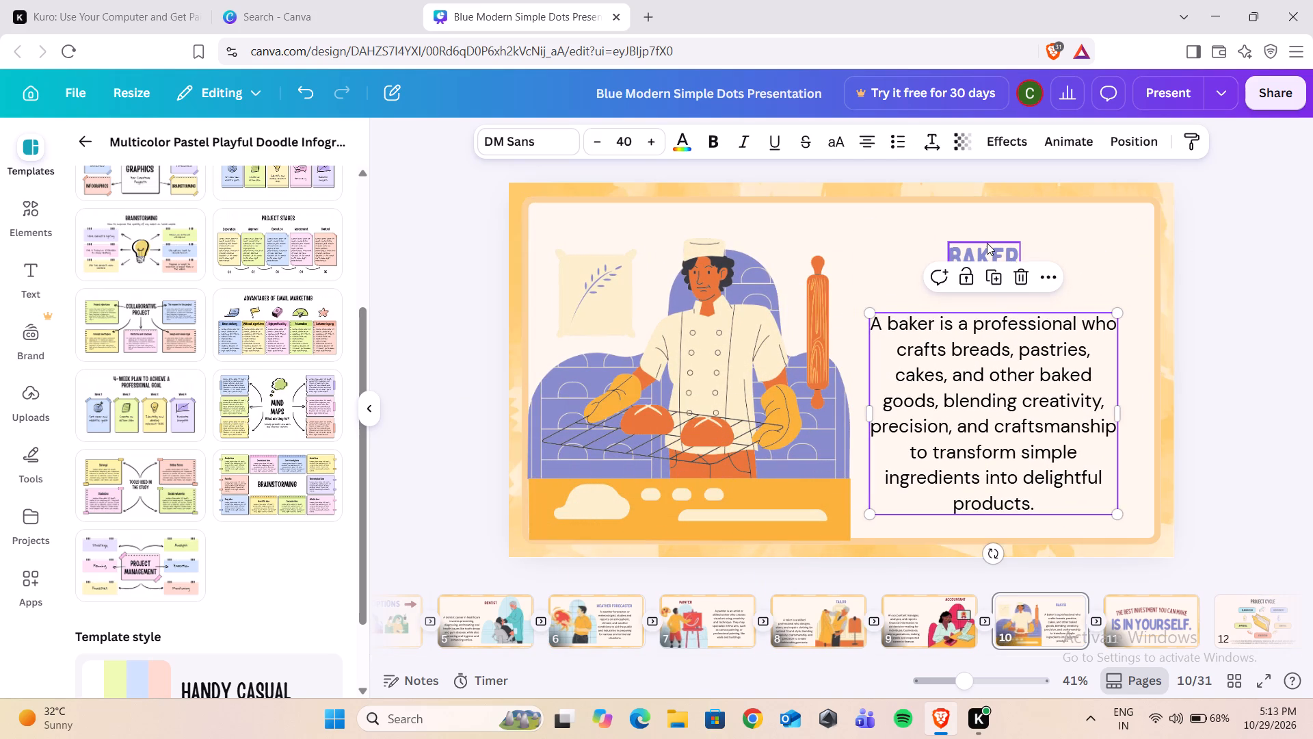
click(987, 243)
drag(987, 243, 638, 213)
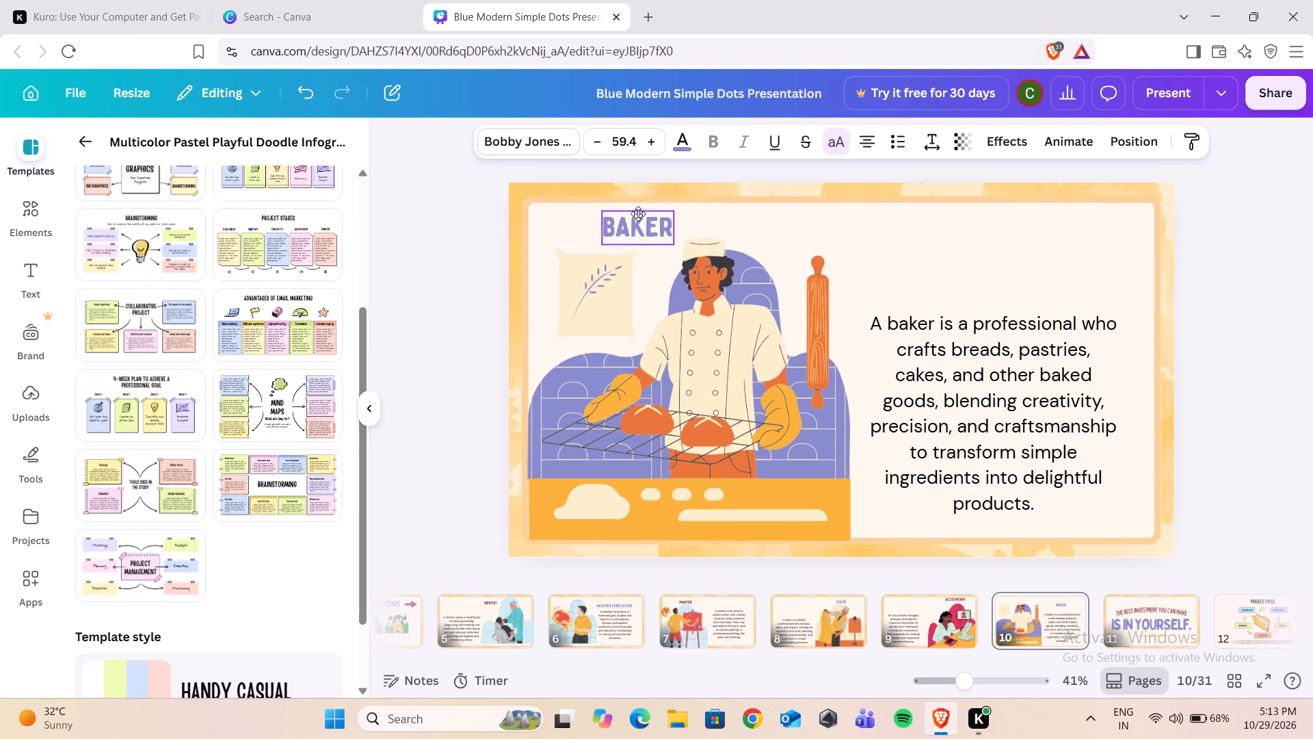
drag(638, 213, 597, 214)
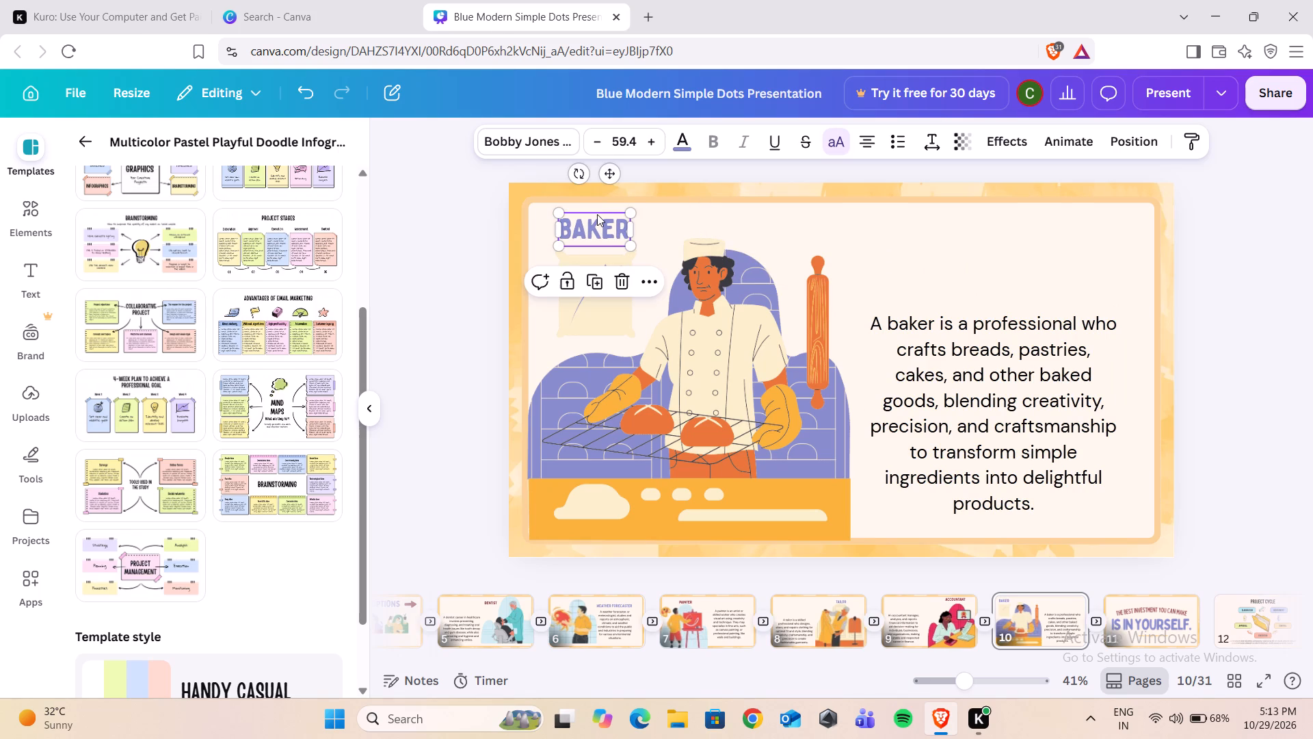
click(767, 222)
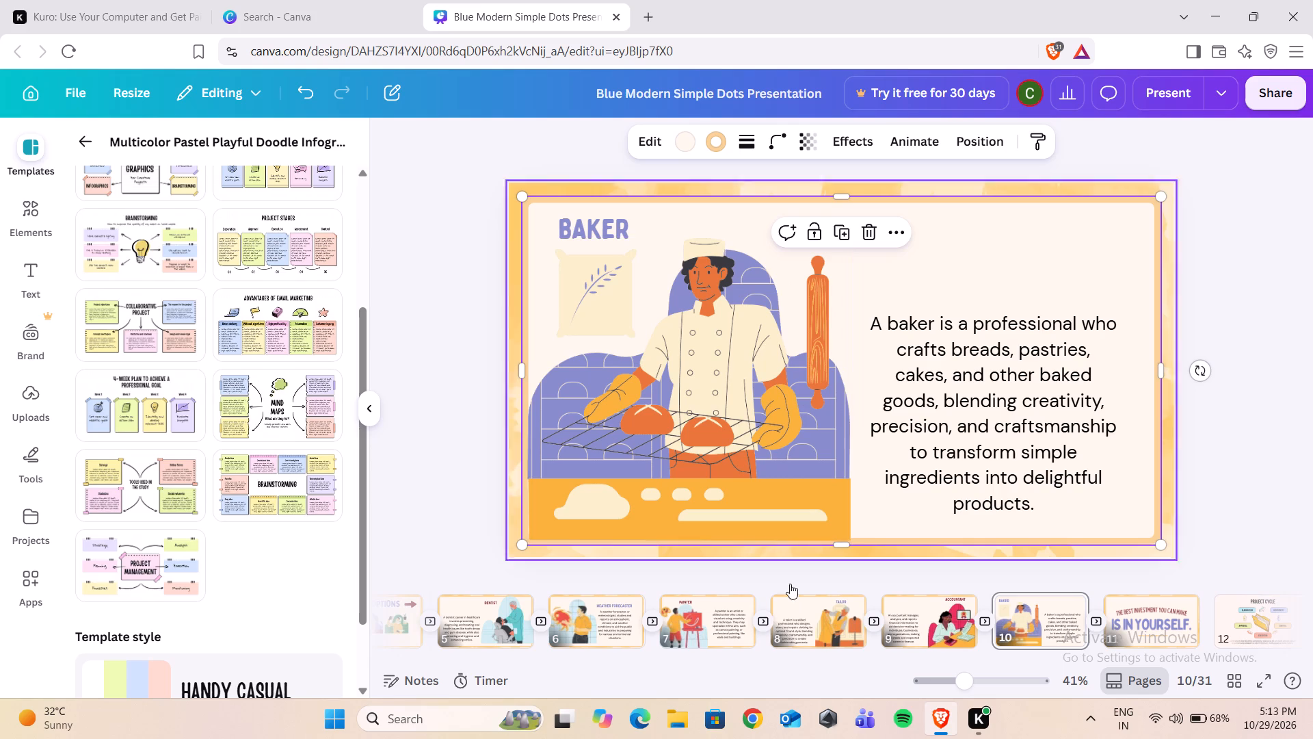
On page 11, replace the large purple line with "IS IN YOURSELF", without a closing period.
scroll(929, 625, left, 4)
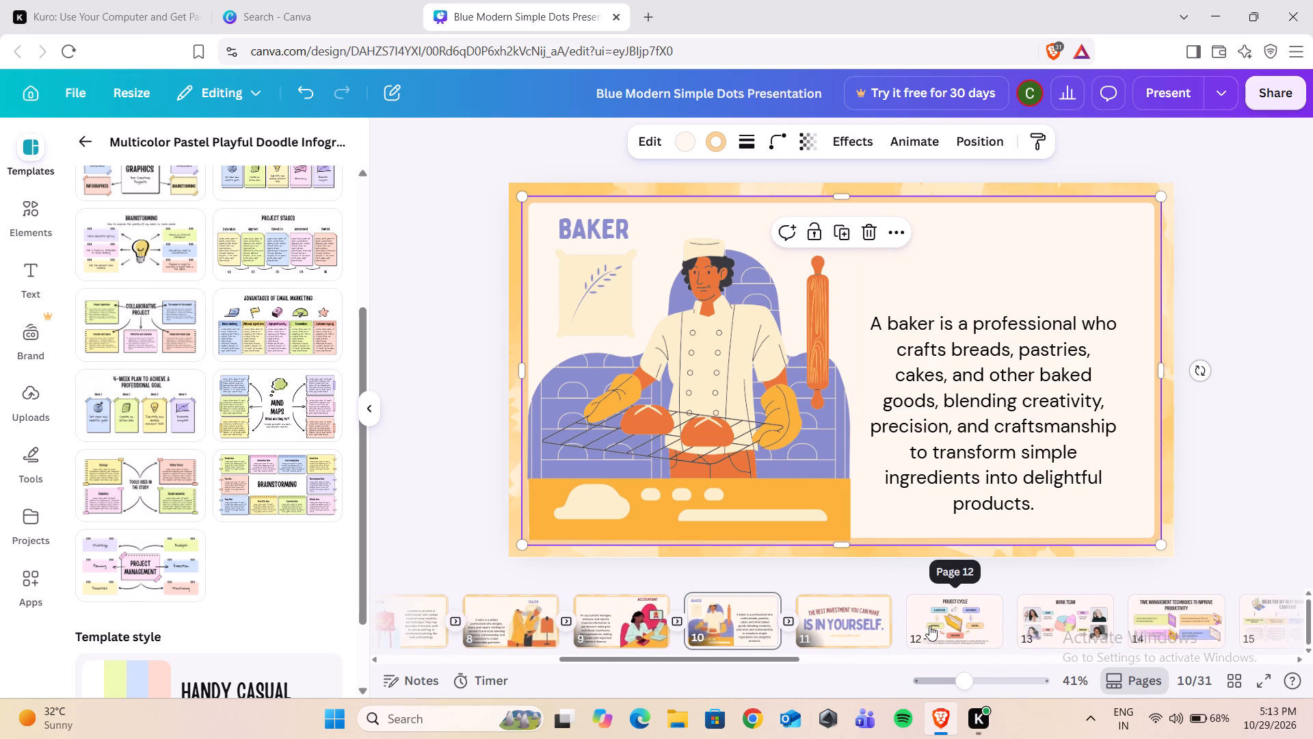
scroll(929, 625, left, 1)
click(808, 619)
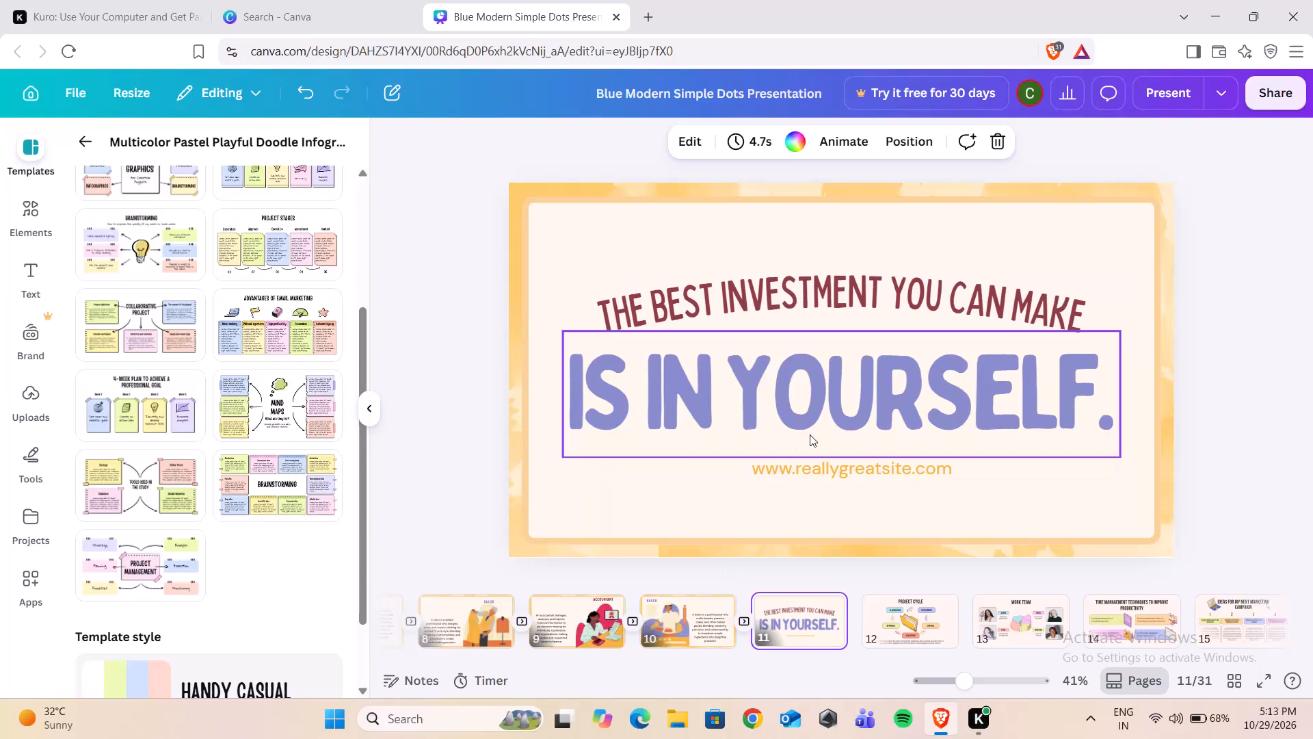
double_click(769, 406)
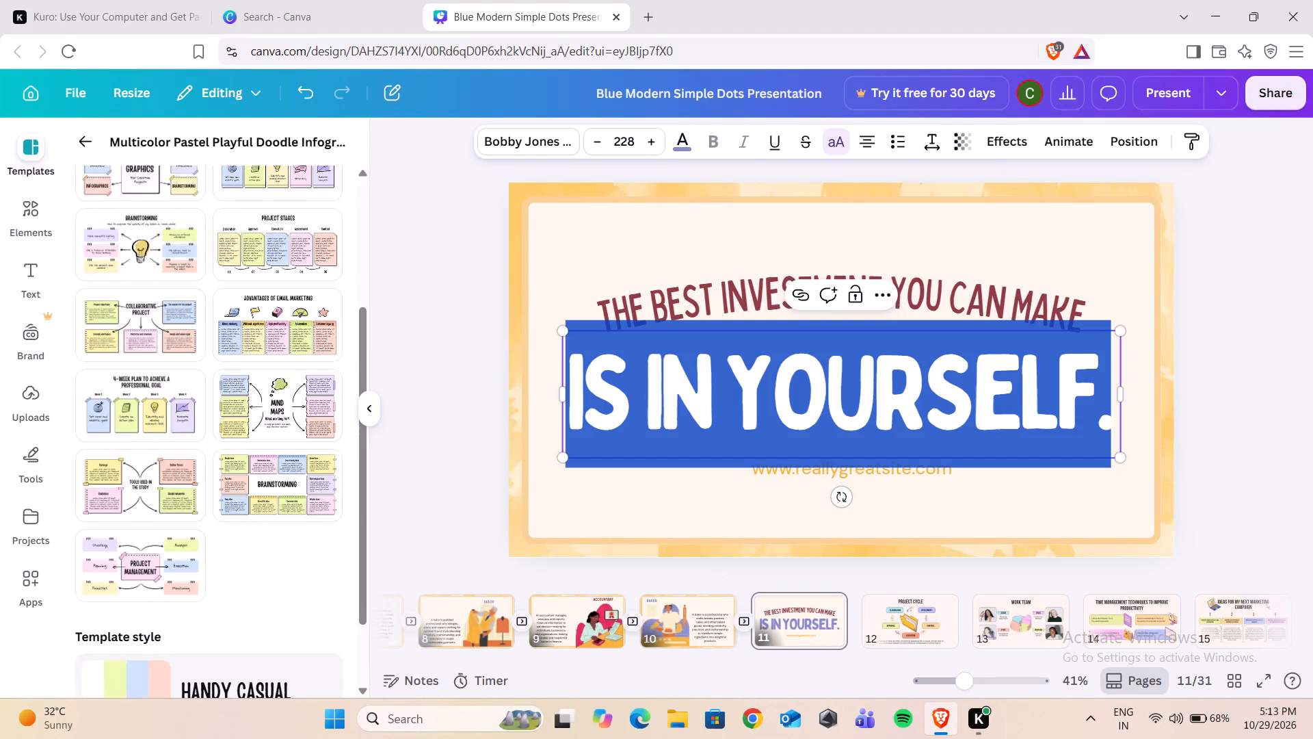
key(ctrl+c)
key(BackSpace)
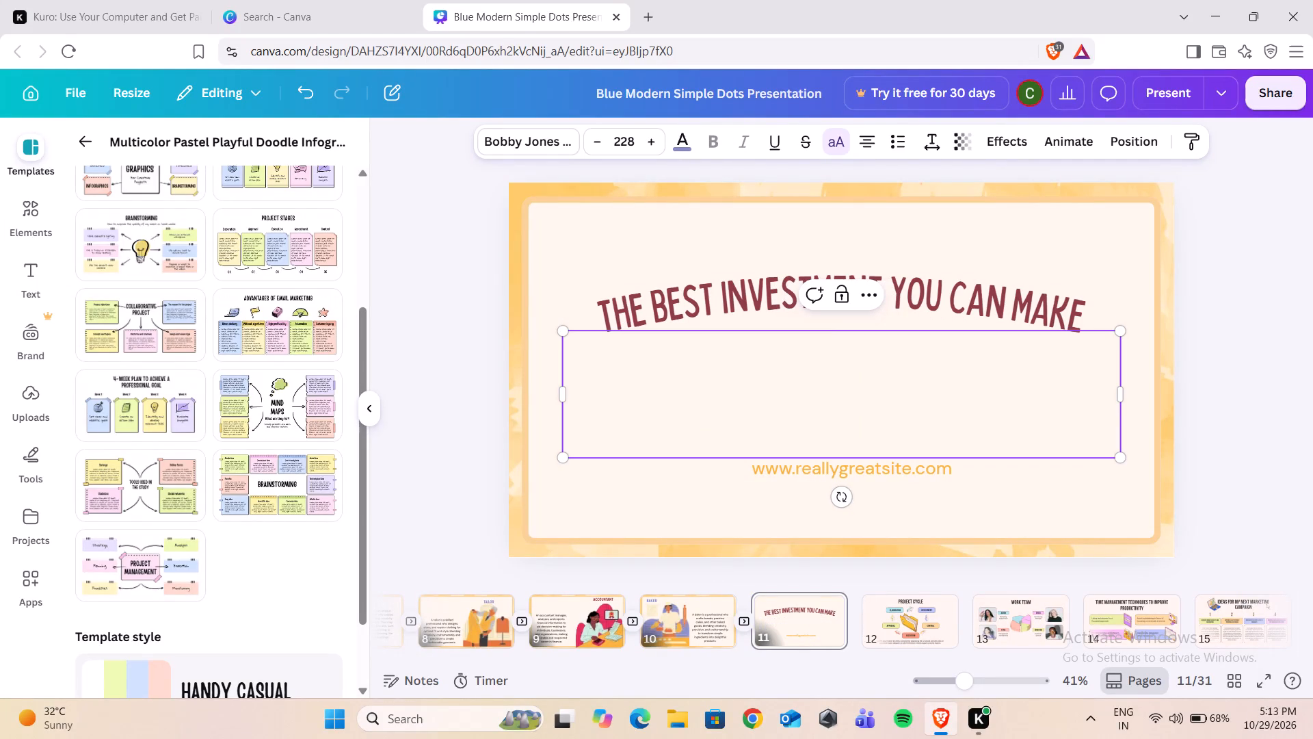
text(IS)
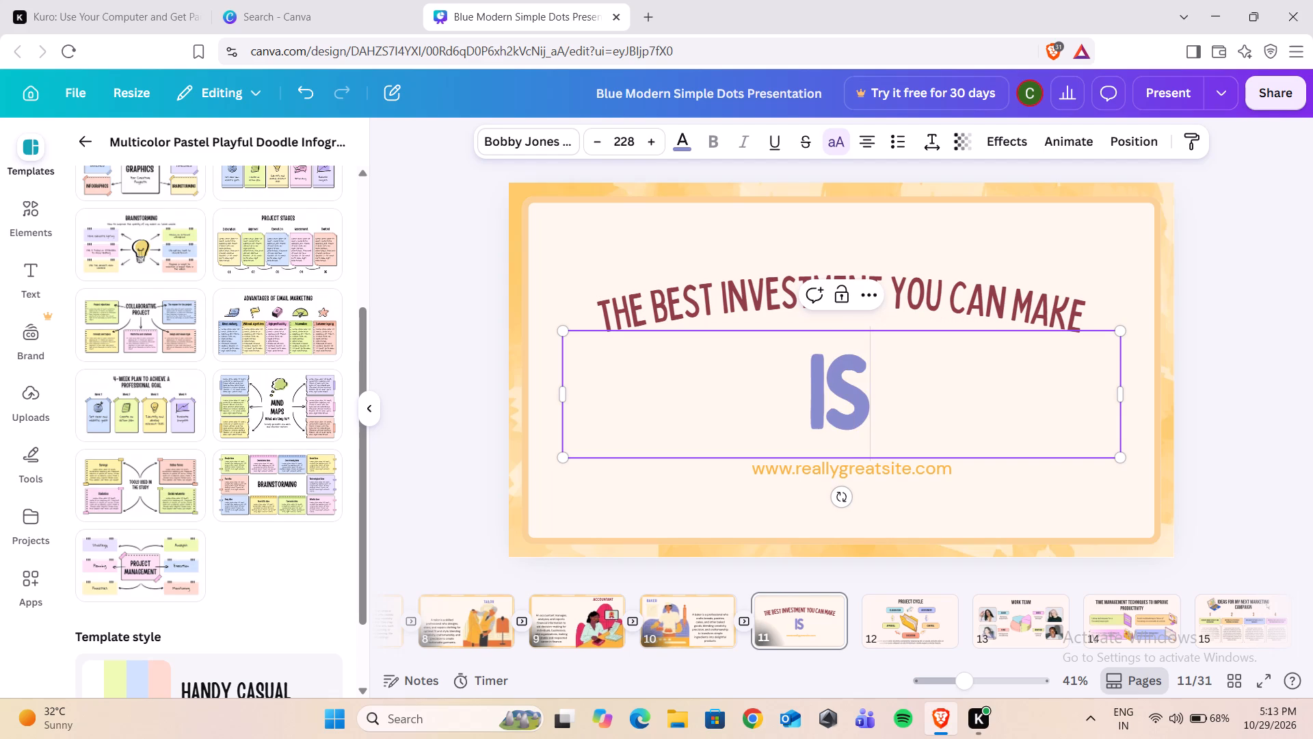
key(space)
text(IN YO)
text(URSELF)
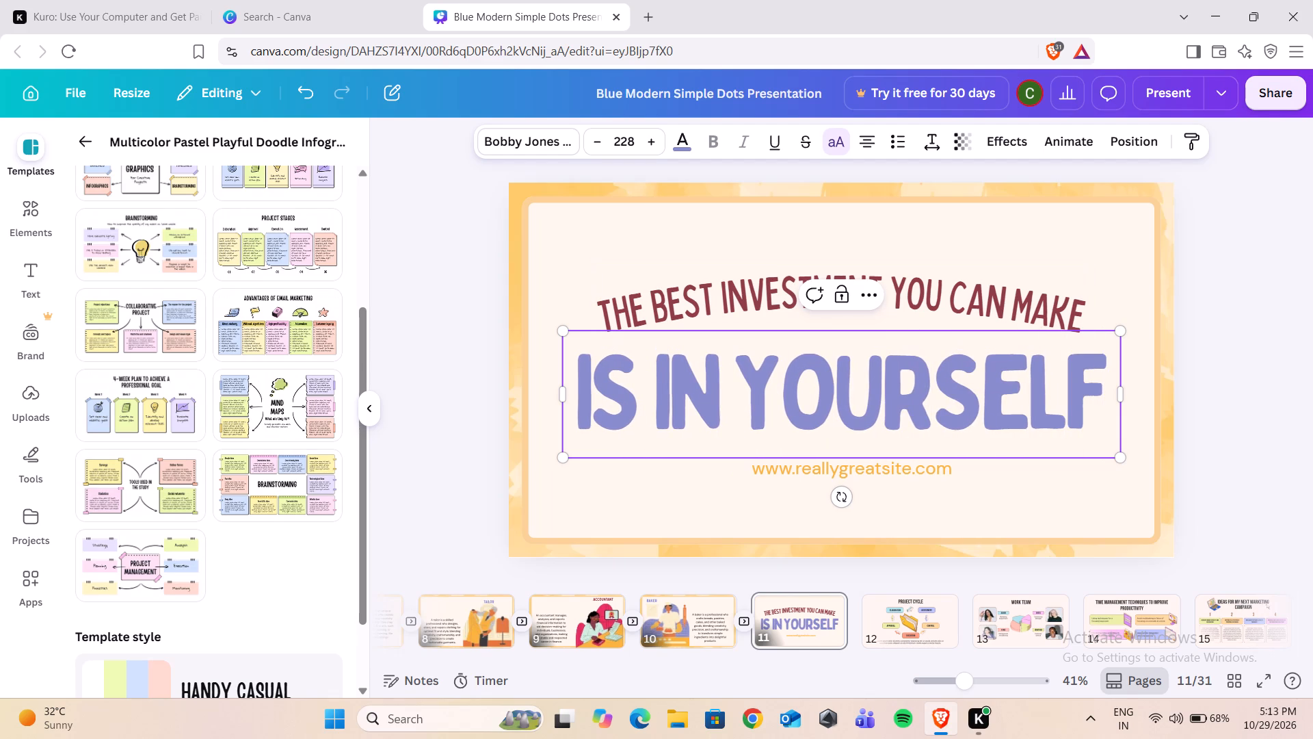
click(1042, 487)
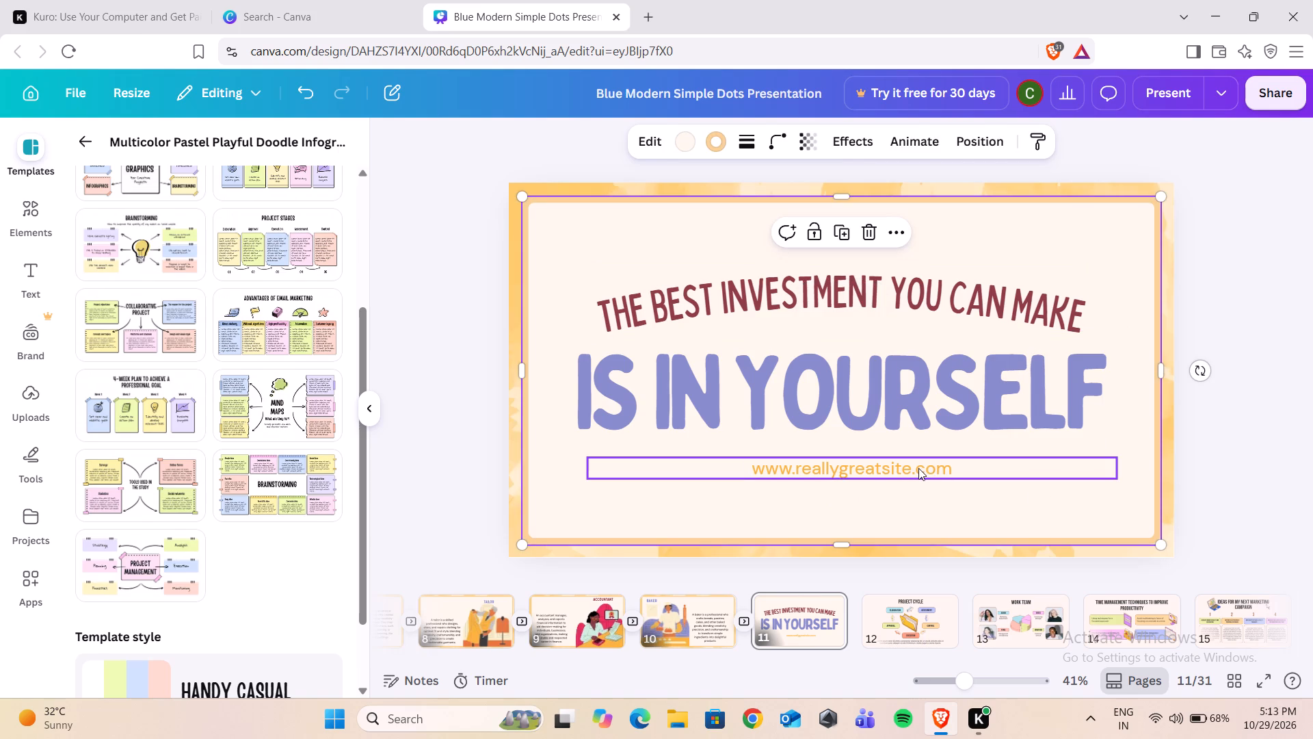
Narrow page 11's website text box to fit its address on one line and move it to the slide's upper right corner.
drag(918, 468, 904, 500)
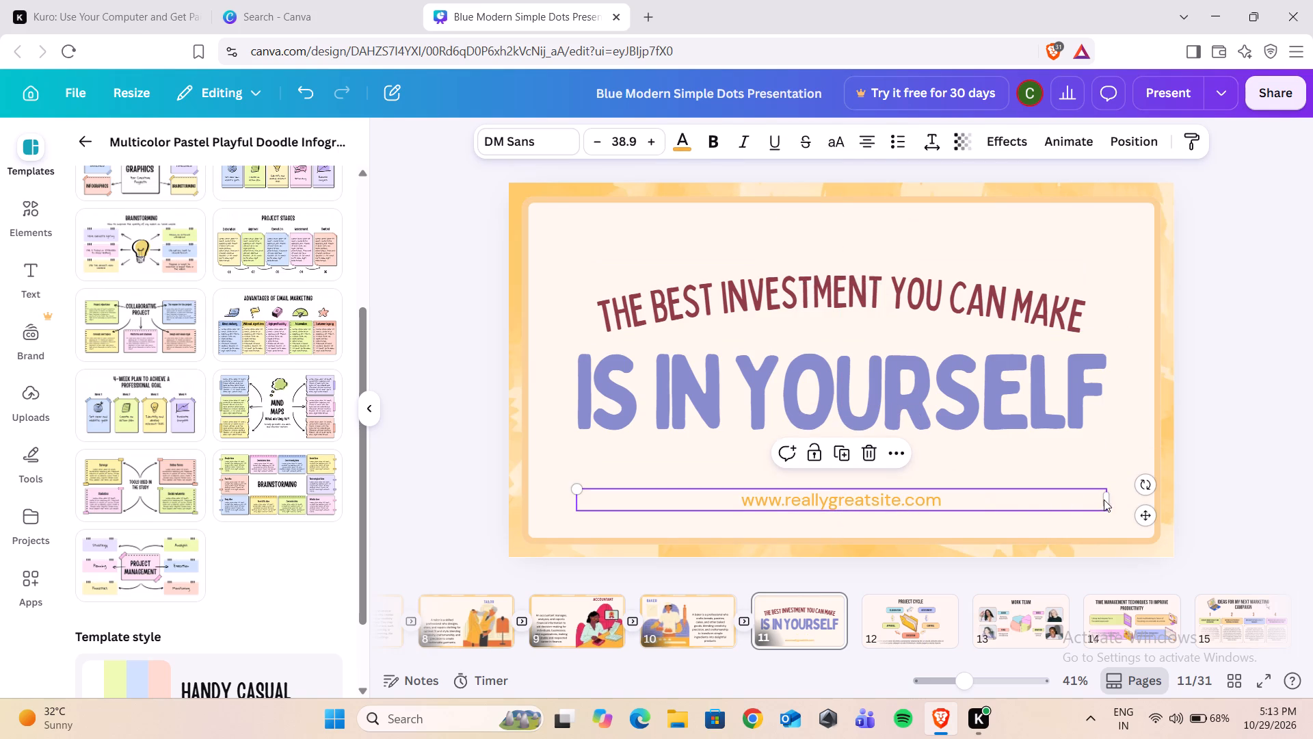
drag(1106, 497, 685, 494)
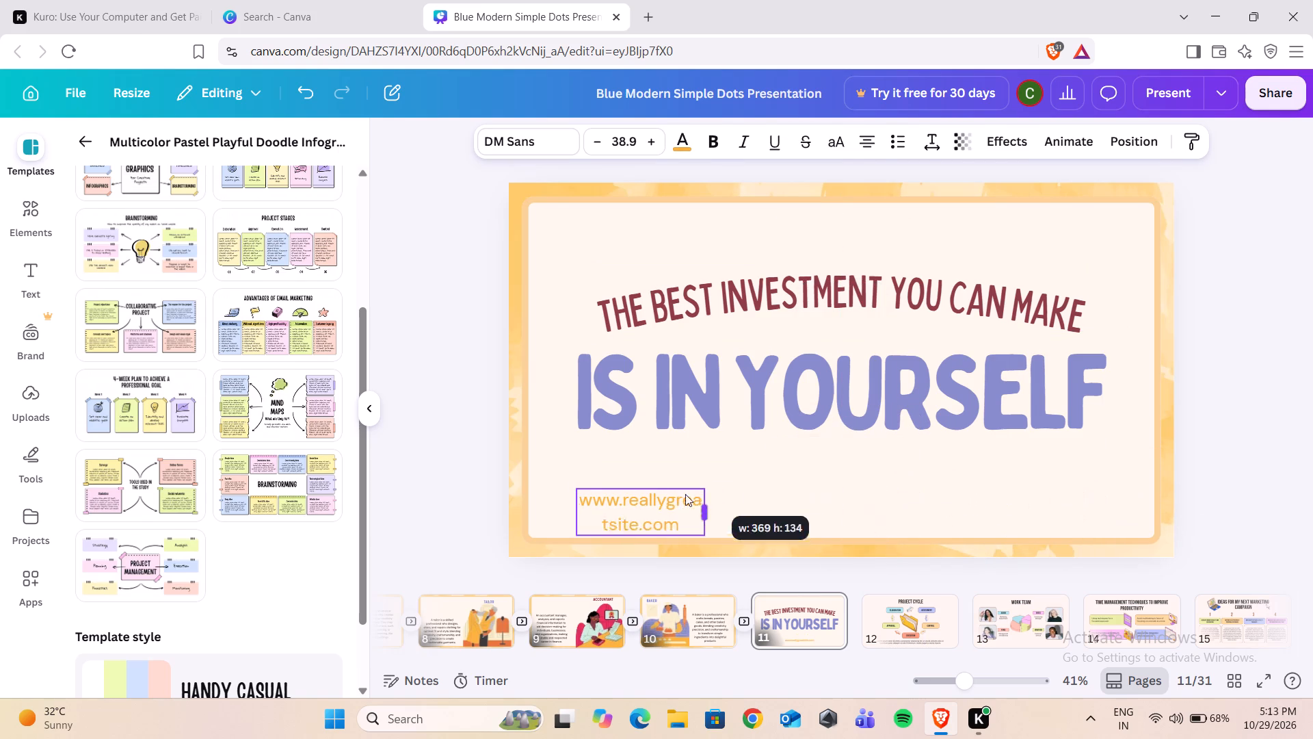
drag(685, 494, 719, 409)
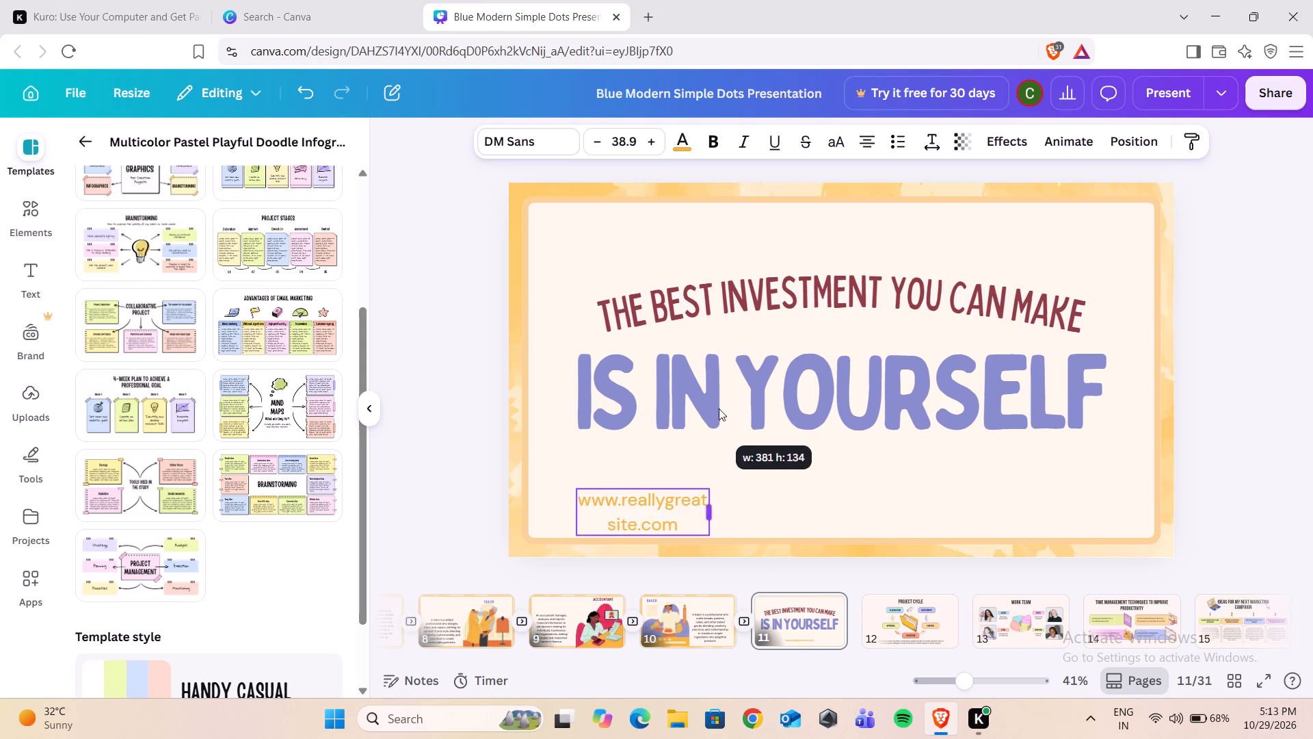
drag(719, 409, 789, 391)
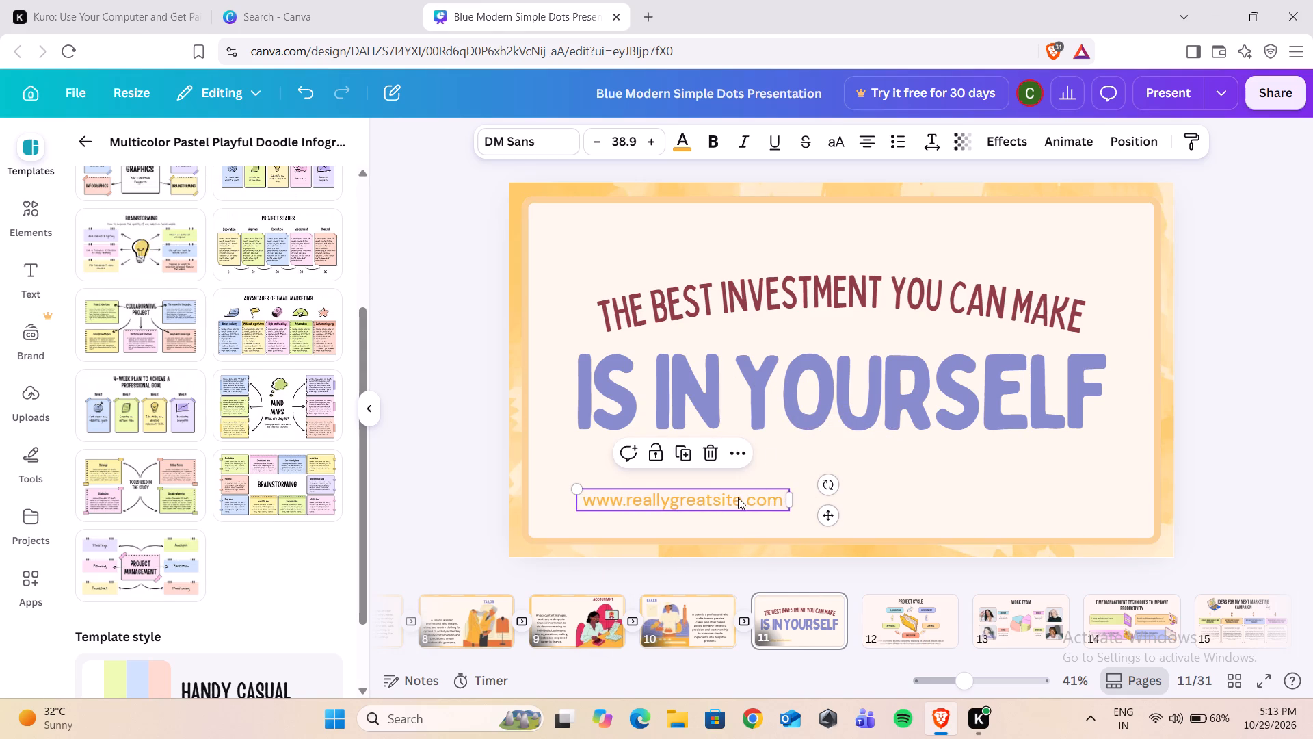
drag(738, 497, 1078, 235)
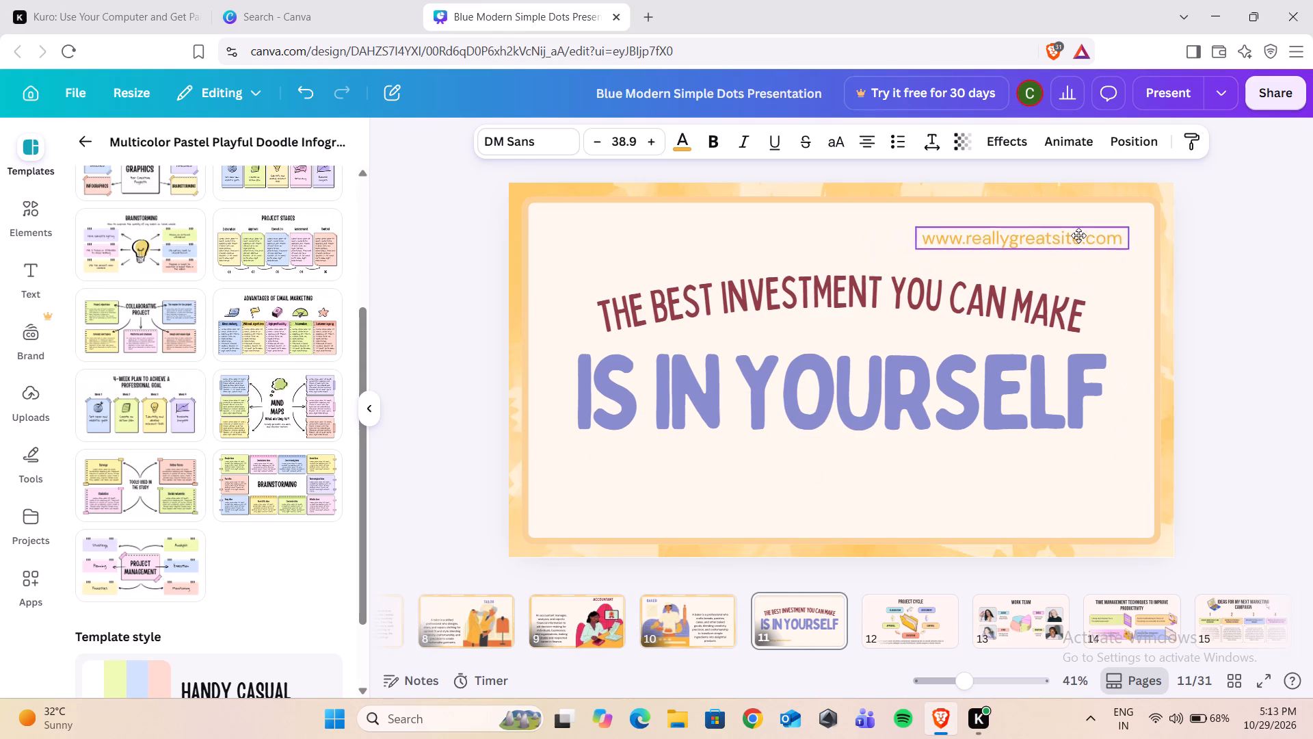
drag(1078, 235, 1089, 231)
Lower "IS IN YOURSELF" on page 11 and bring the curved "The best investment you can make" line down just above it.
drag(972, 363, 962, 395)
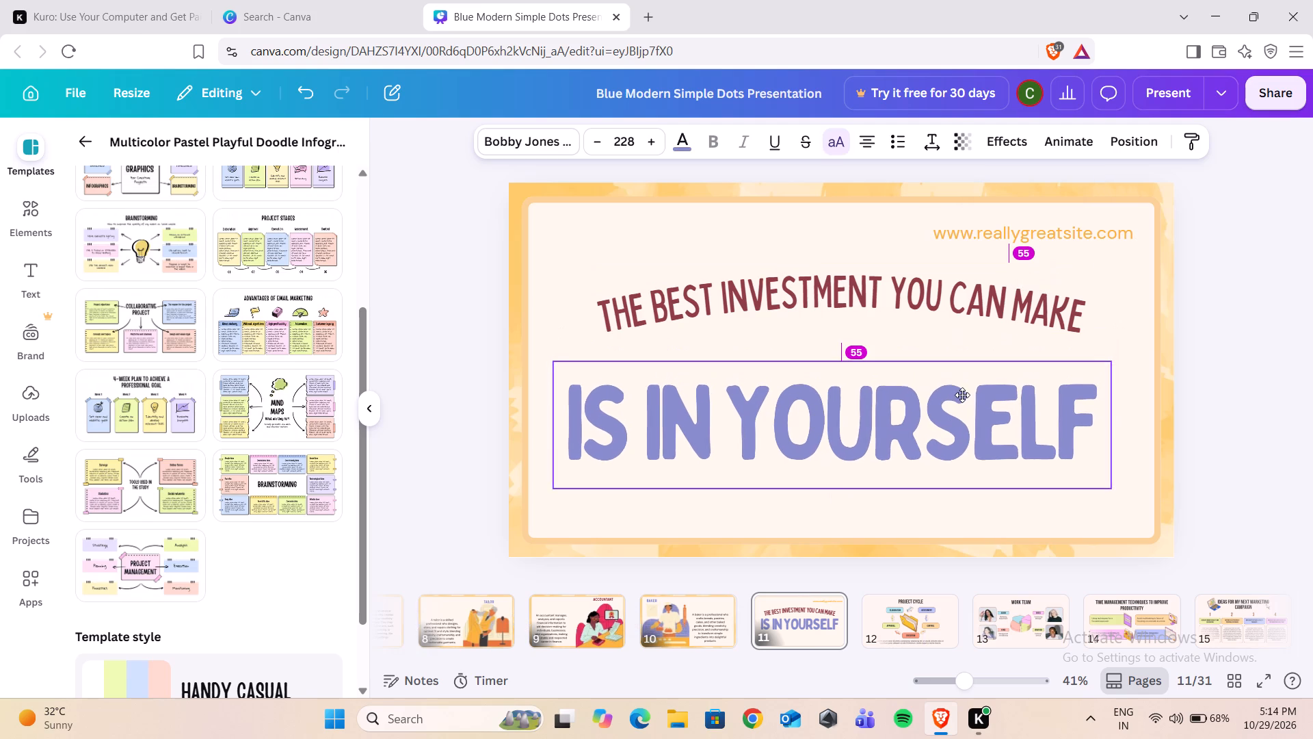
drag(962, 395, 975, 404)
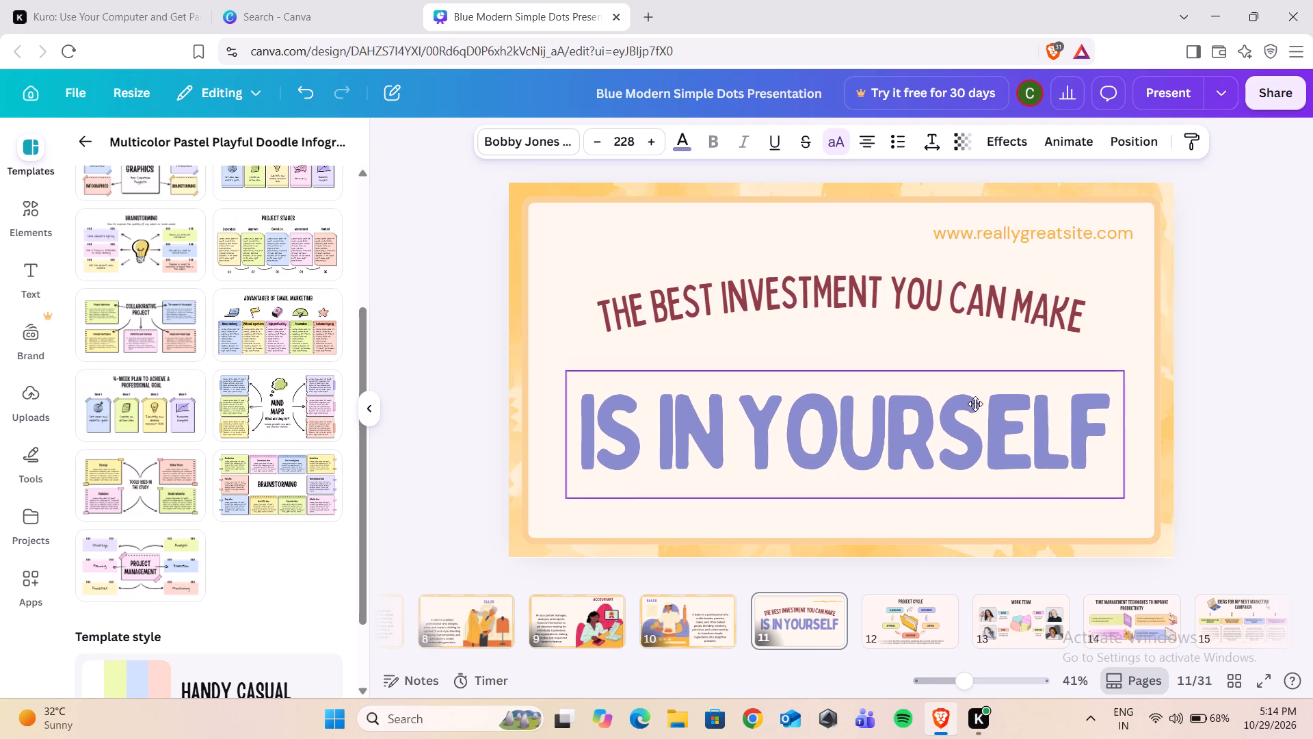
drag(975, 404, 974, 404)
drag(974, 315, 970, 349)
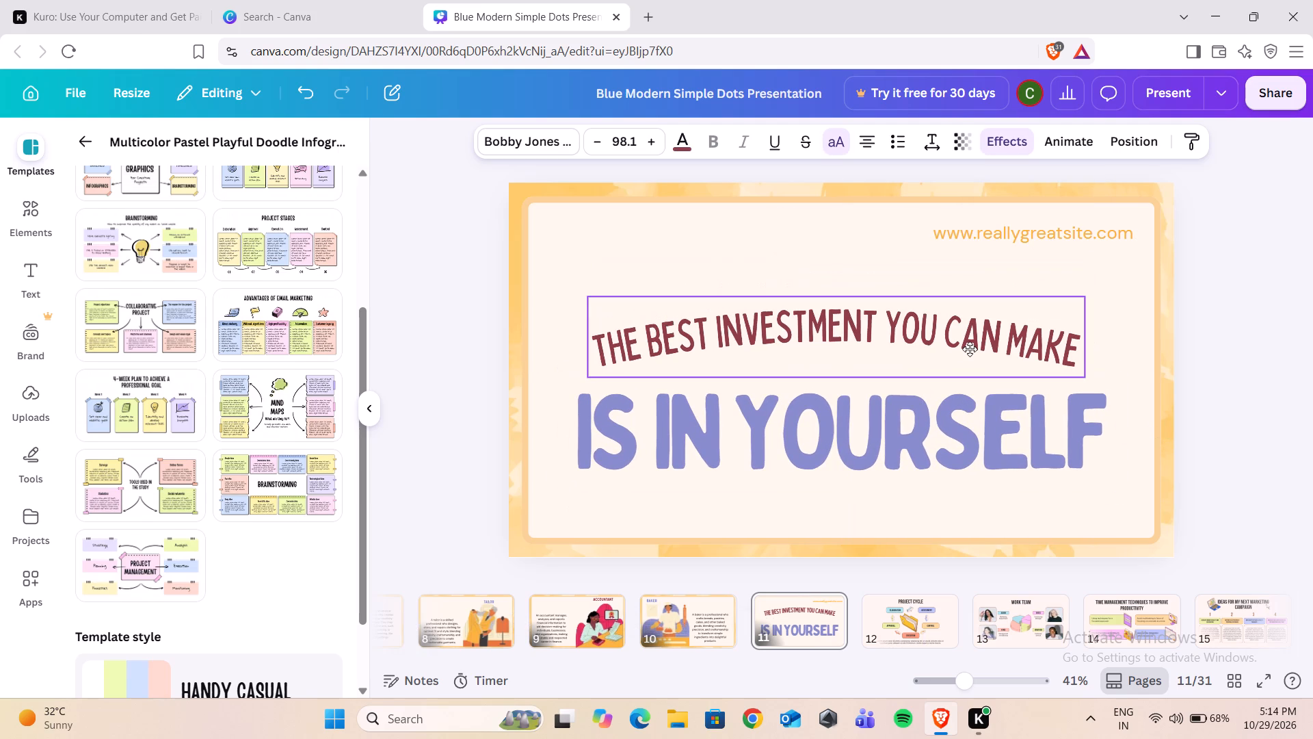
drag(970, 349, 970, 350)
Fine-tune the website line's position in page 11's upper right corner, nudging it slightly left and up.
drag(1042, 244, 1035, 244)
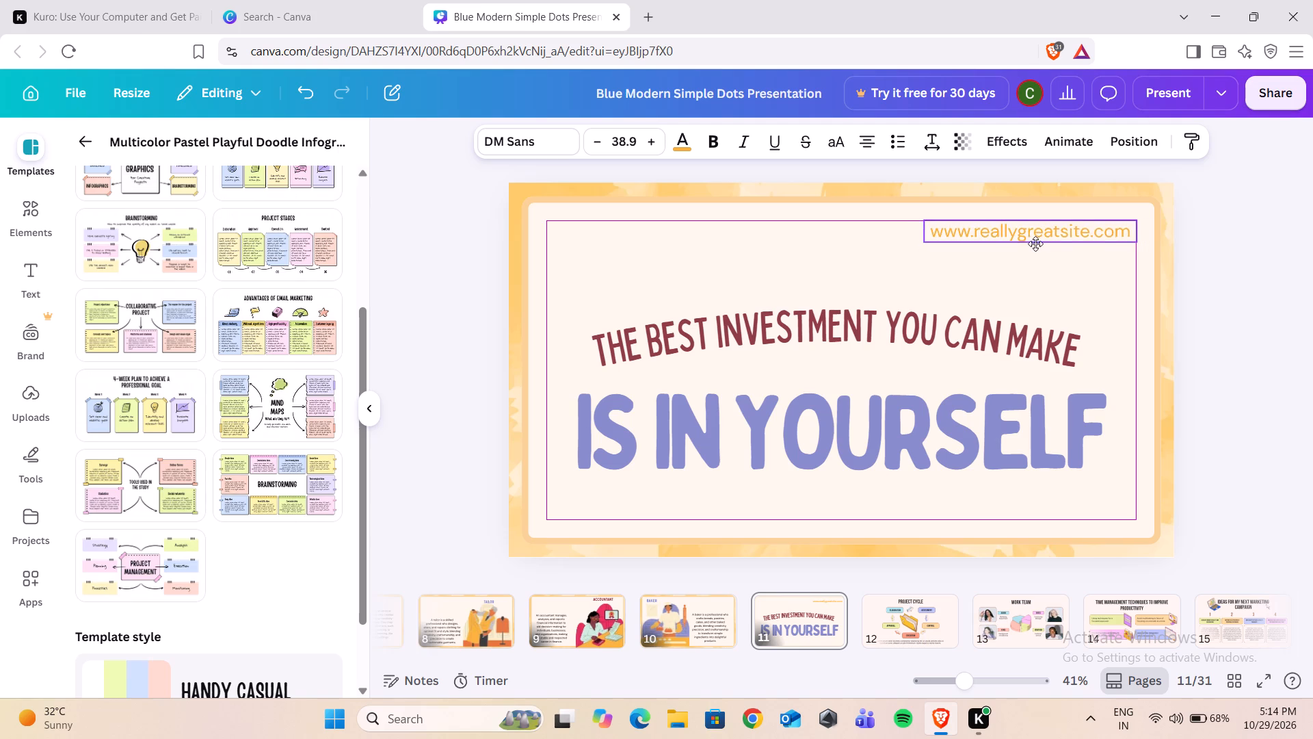
drag(1035, 244, 1032, 243)
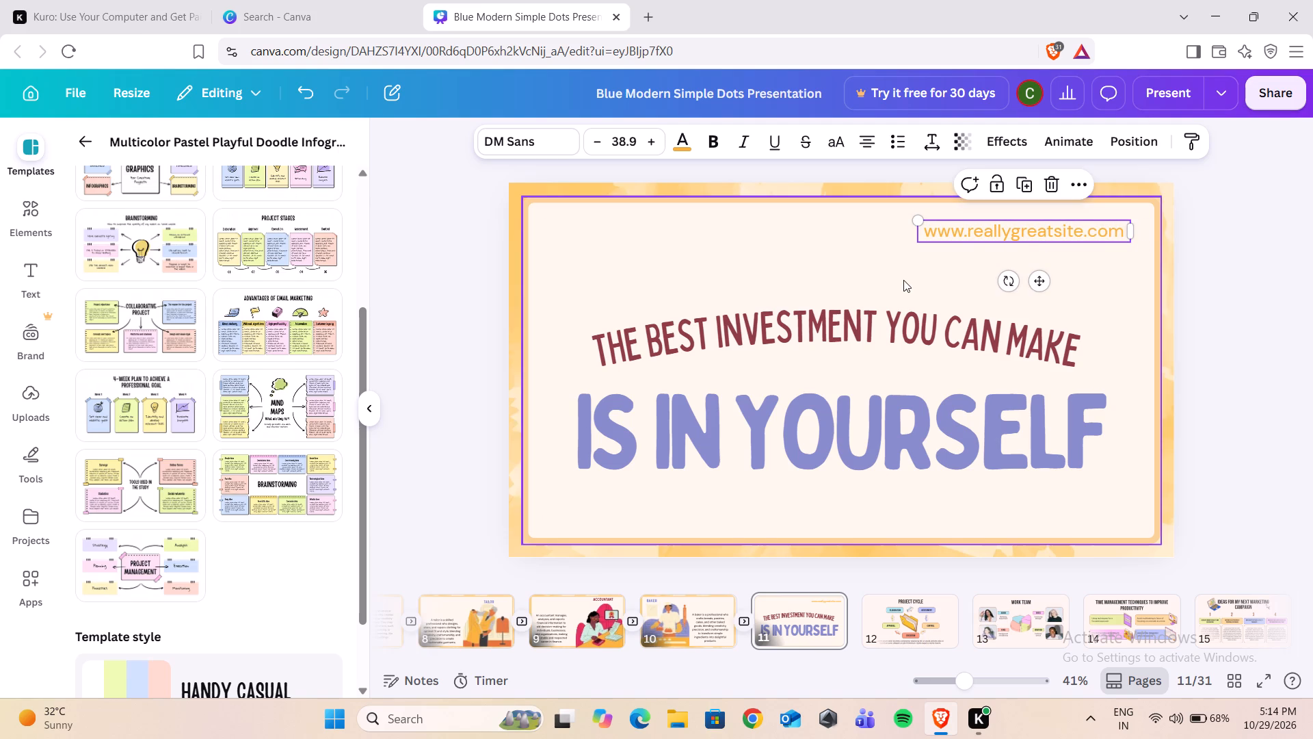
key(shift+Right)
key(shift+Right)
key(shift+Left)
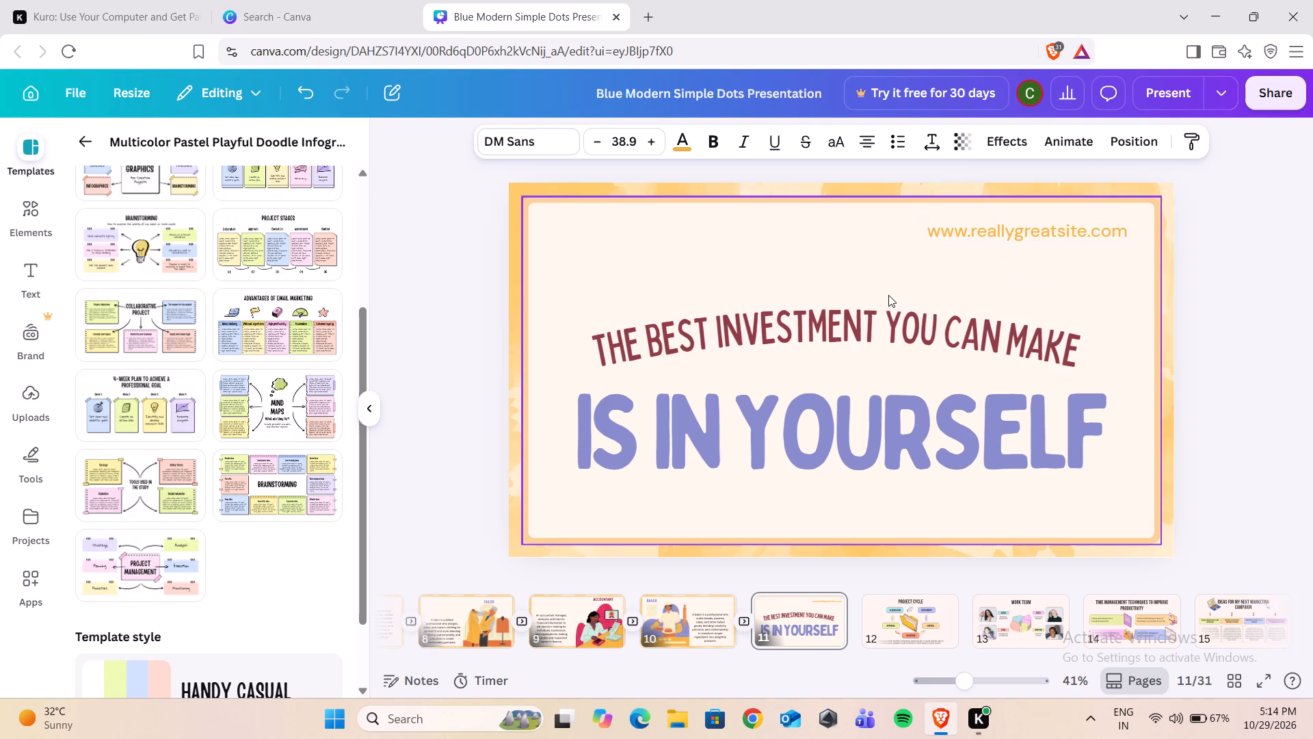
click(836, 278)
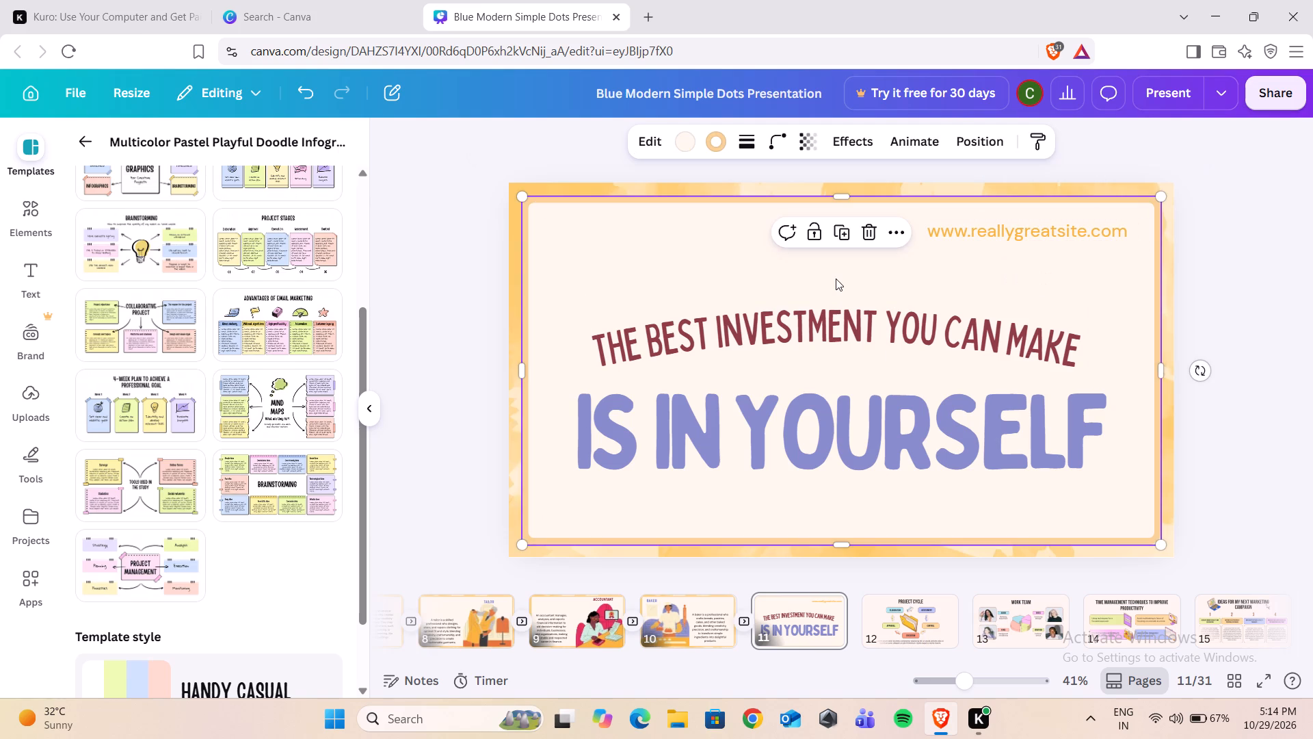
On page 12, swap the red and yellow arrows around "Approval", rotating the red one toward "Elaboration" and the yellow one to tilt up-left.
click(902, 611)
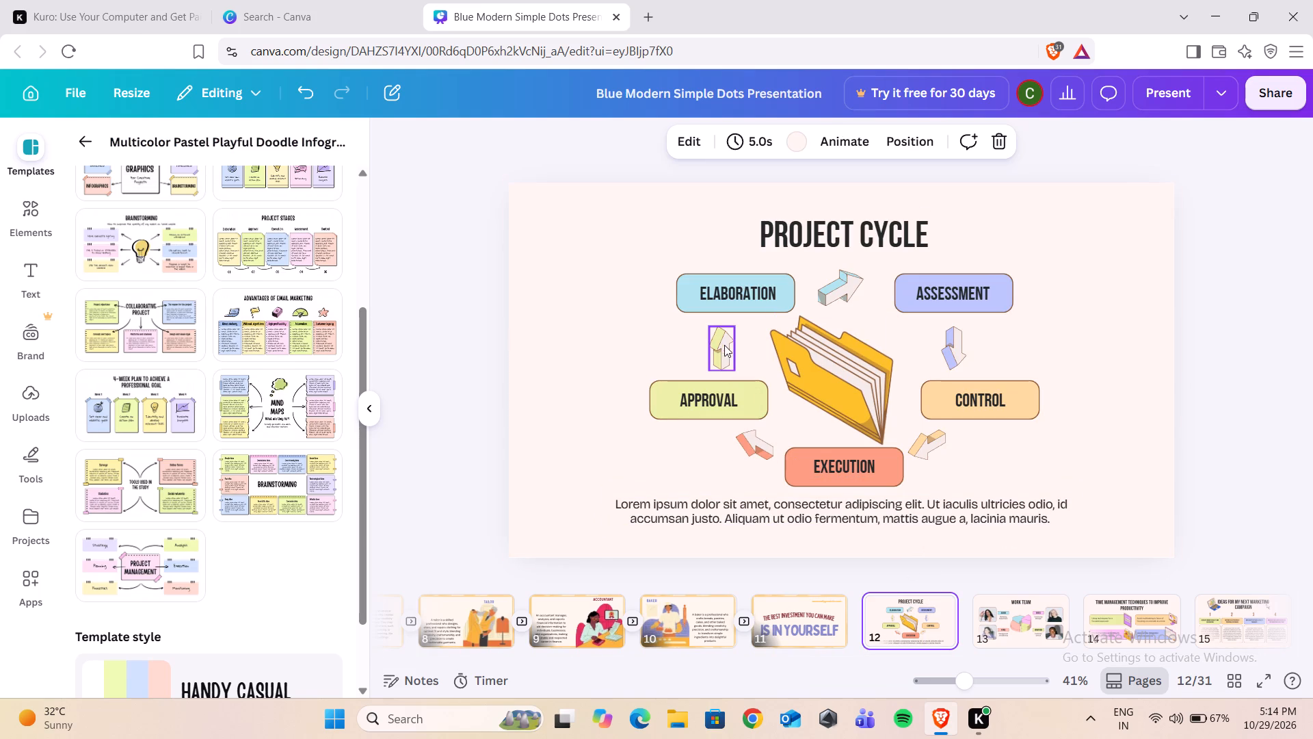
drag(753, 438, 694, 396)
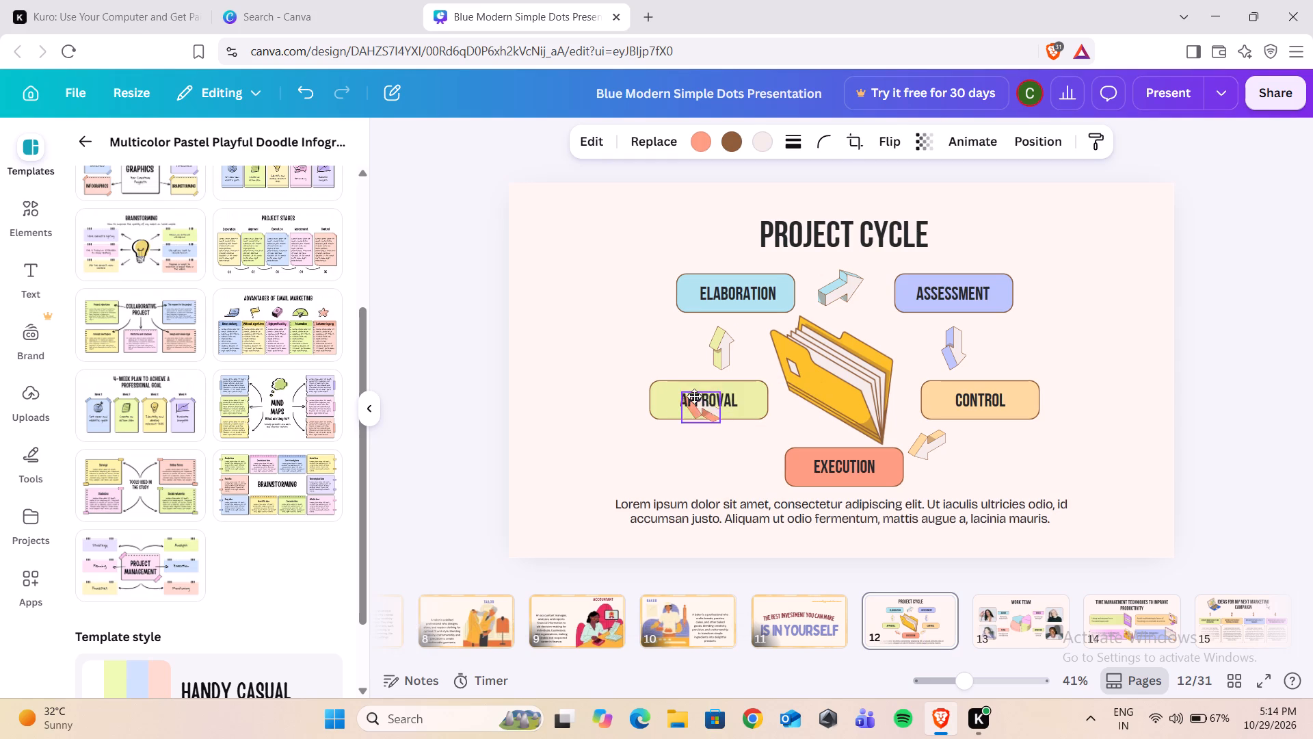
drag(694, 396, 662, 336)
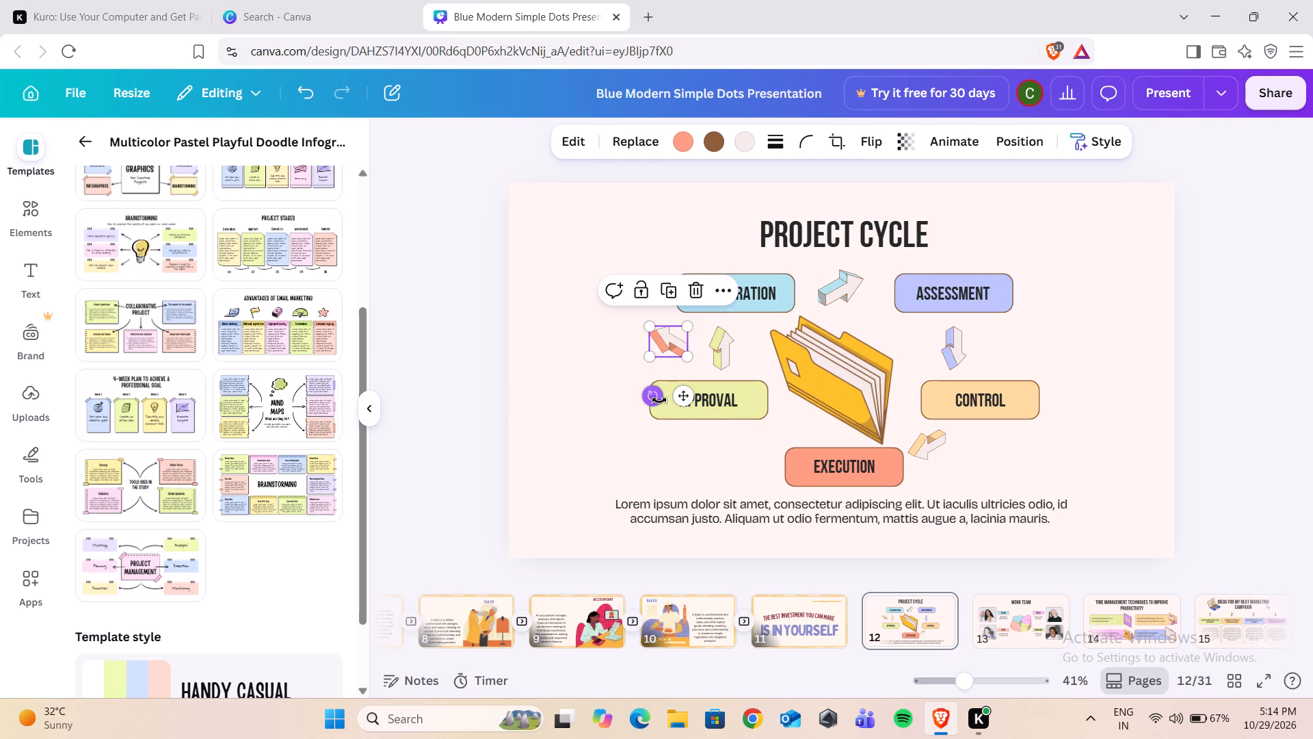
drag(656, 398, 581, 365)
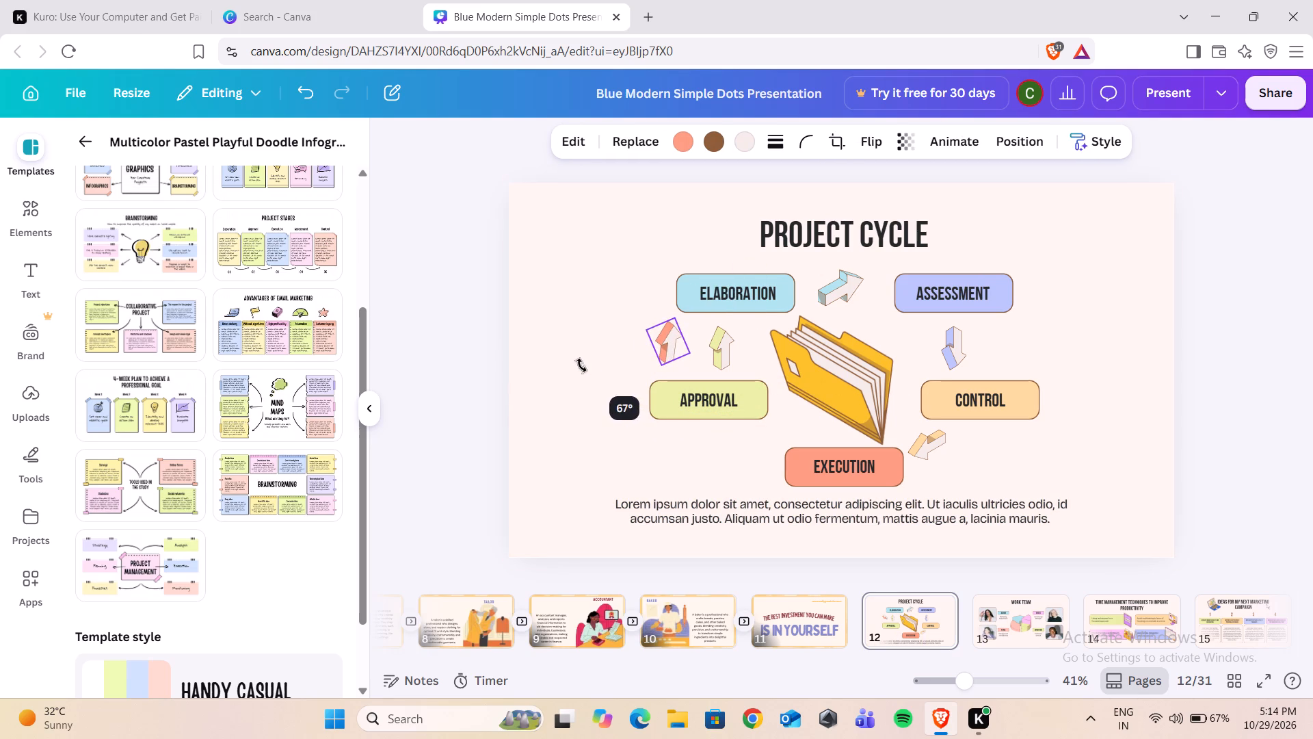
drag(581, 365, 581, 364)
drag(726, 350, 726, 354)
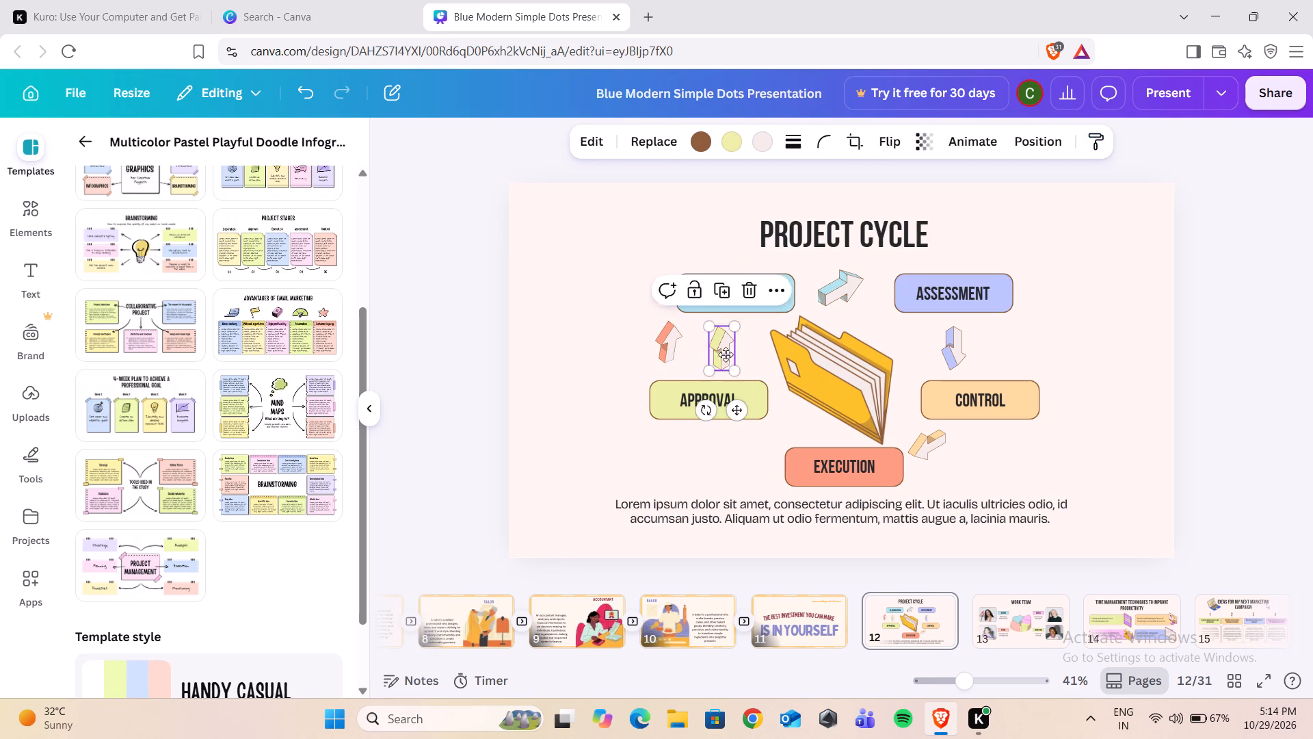
drag(726, 354, 745, 451)
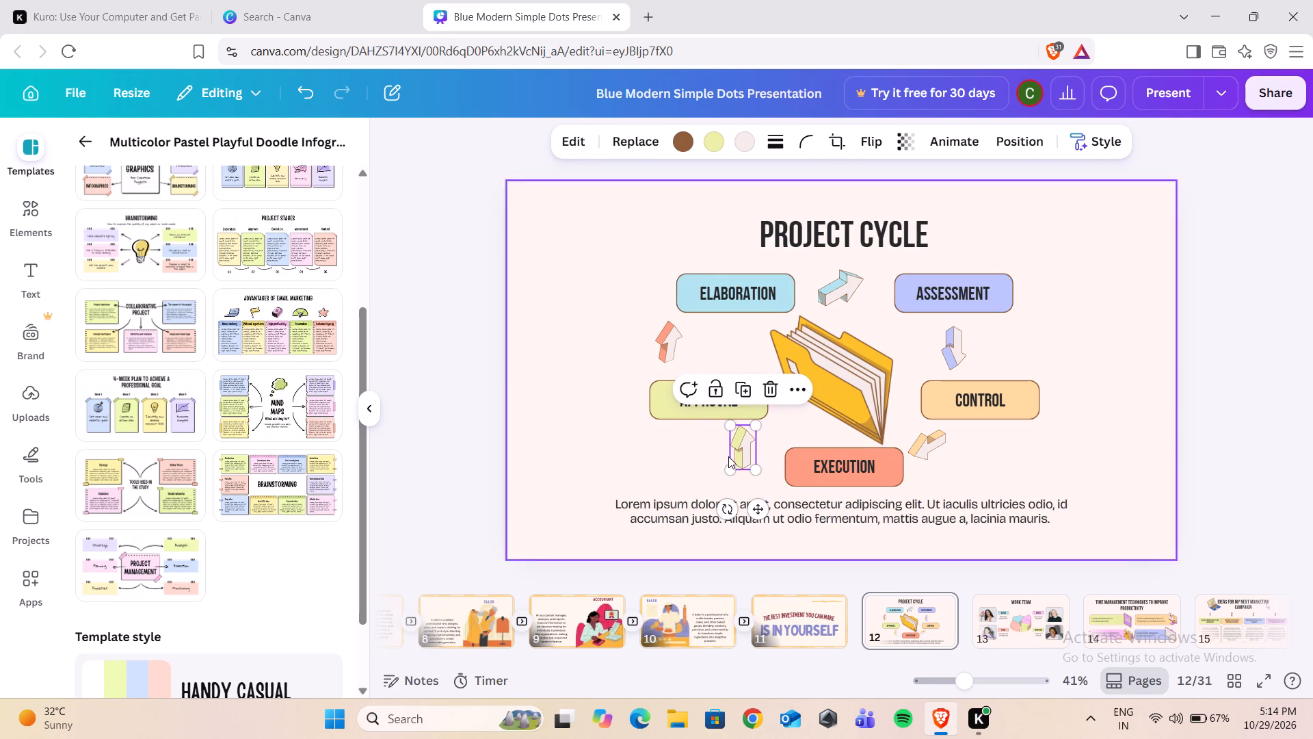
drag(727, 503, 773, 507)
drag(675, 350, 697, 368)
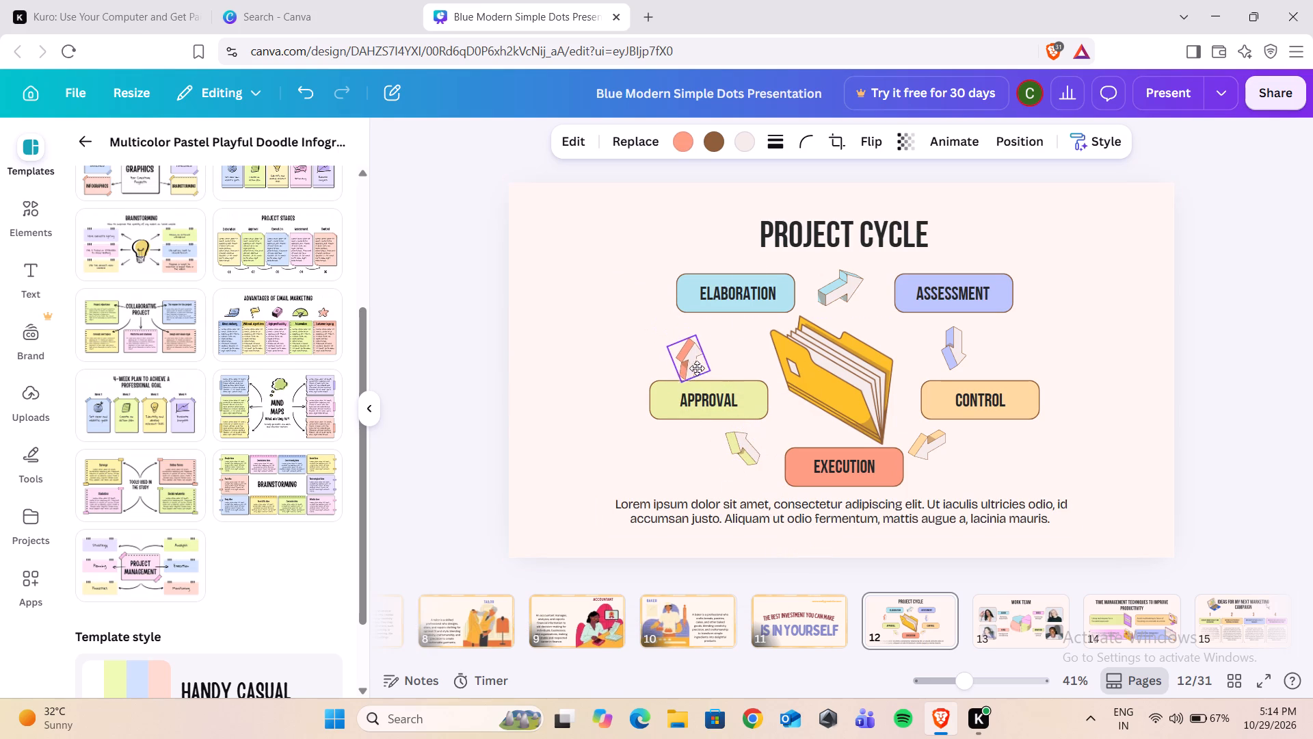
drag(697, 368, 717, 352)
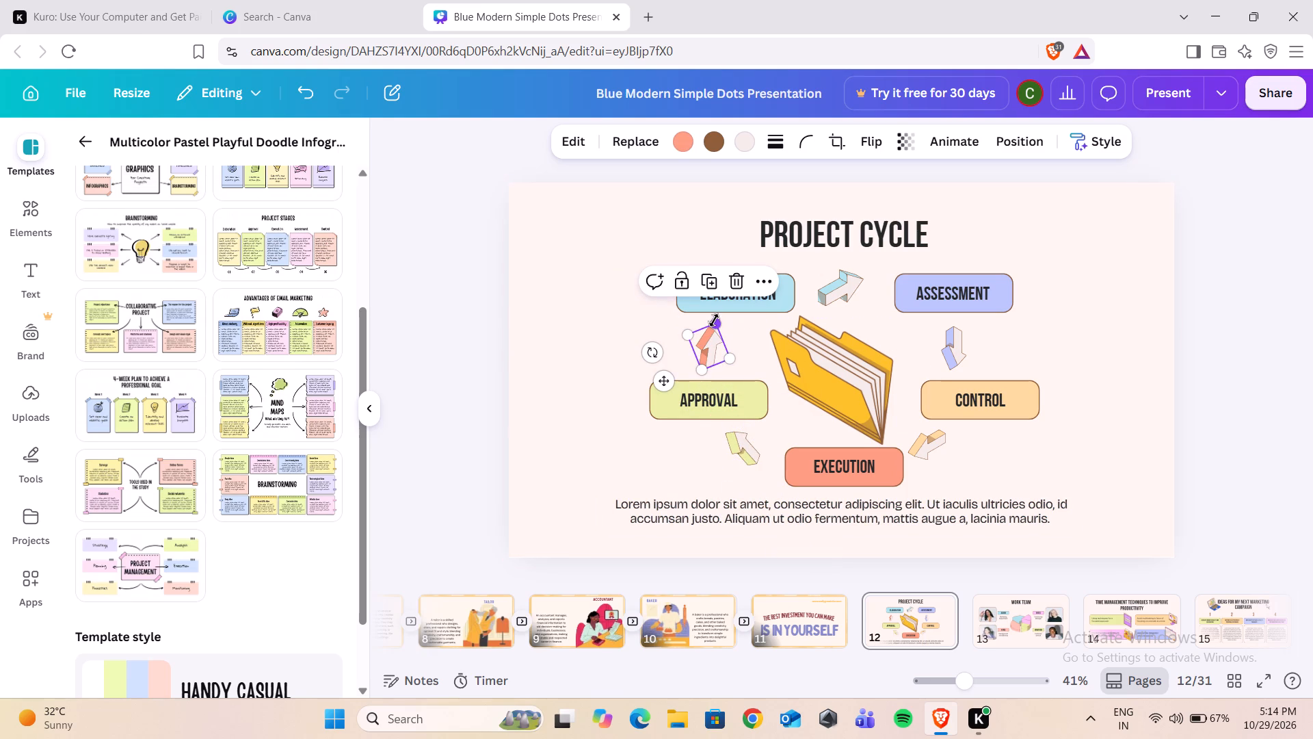
drag(652, 353, 669, 353)
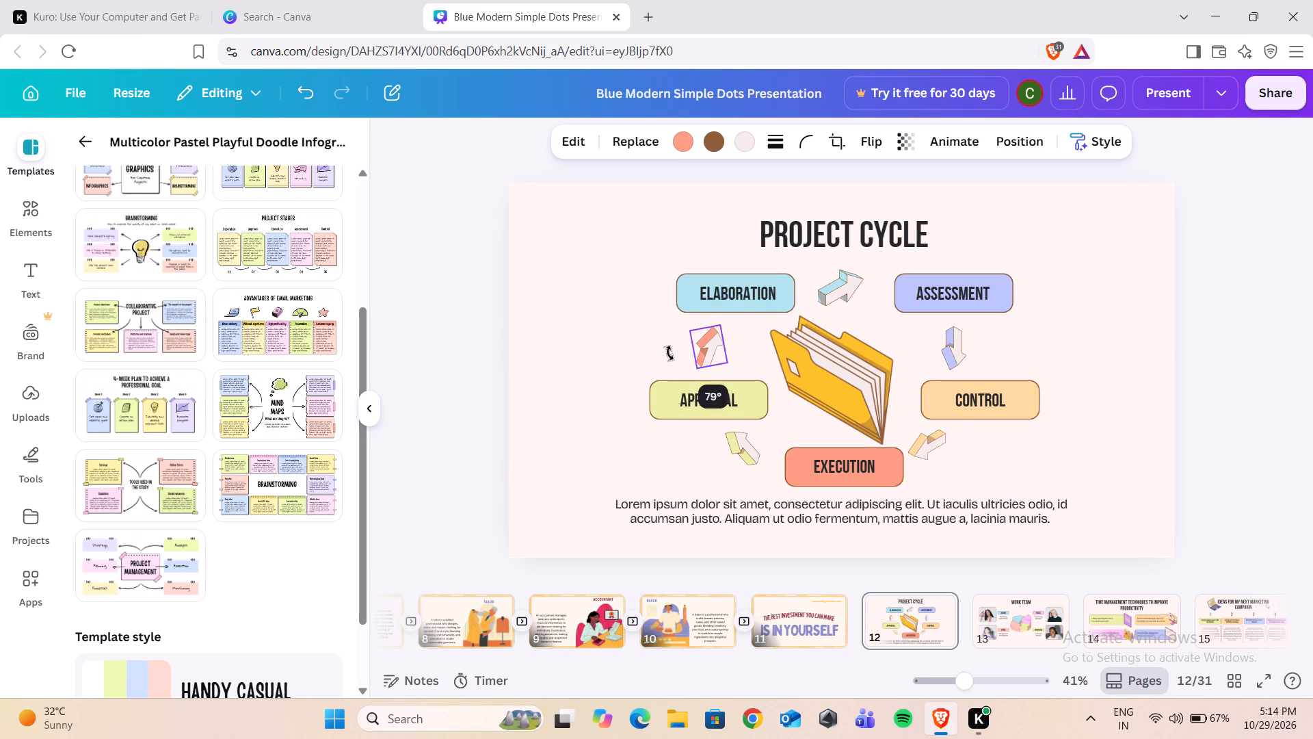
drag(669, 353, 671, 326)
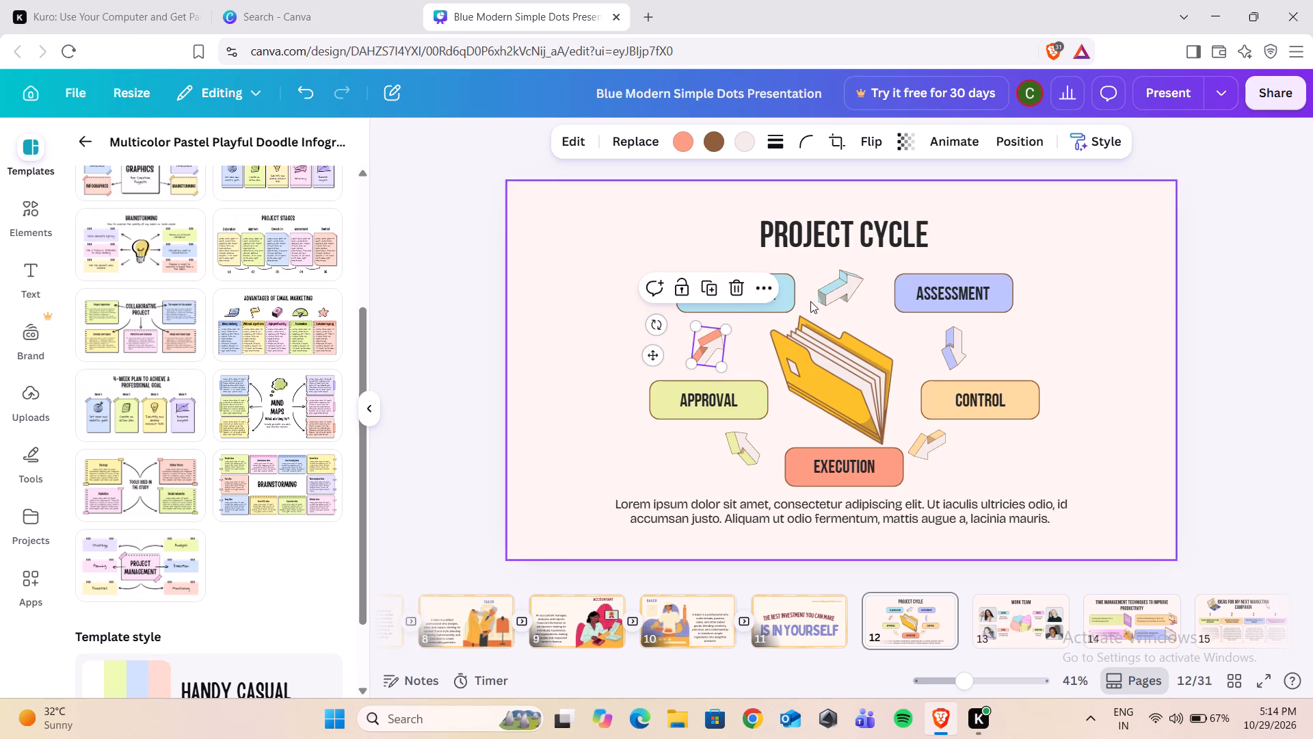
On page 12, clear the blue and purple arrows aside and place the orange arrow between "Elaboration" and "Assessment", rotated to point right.
drag(835, 283, 999, 333)
drag(953, 333, 962, 427)
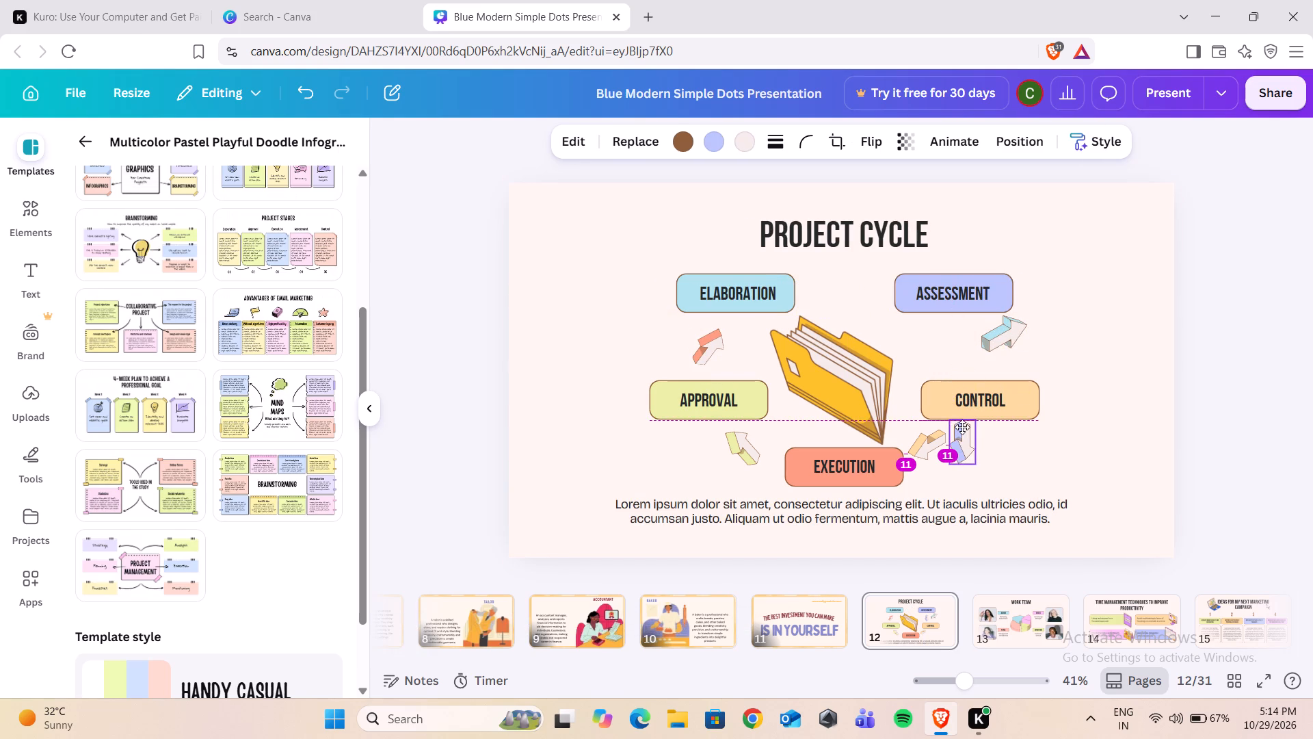
drag(962, 427, 963, 427)
drag(928, 456, 843, 303)
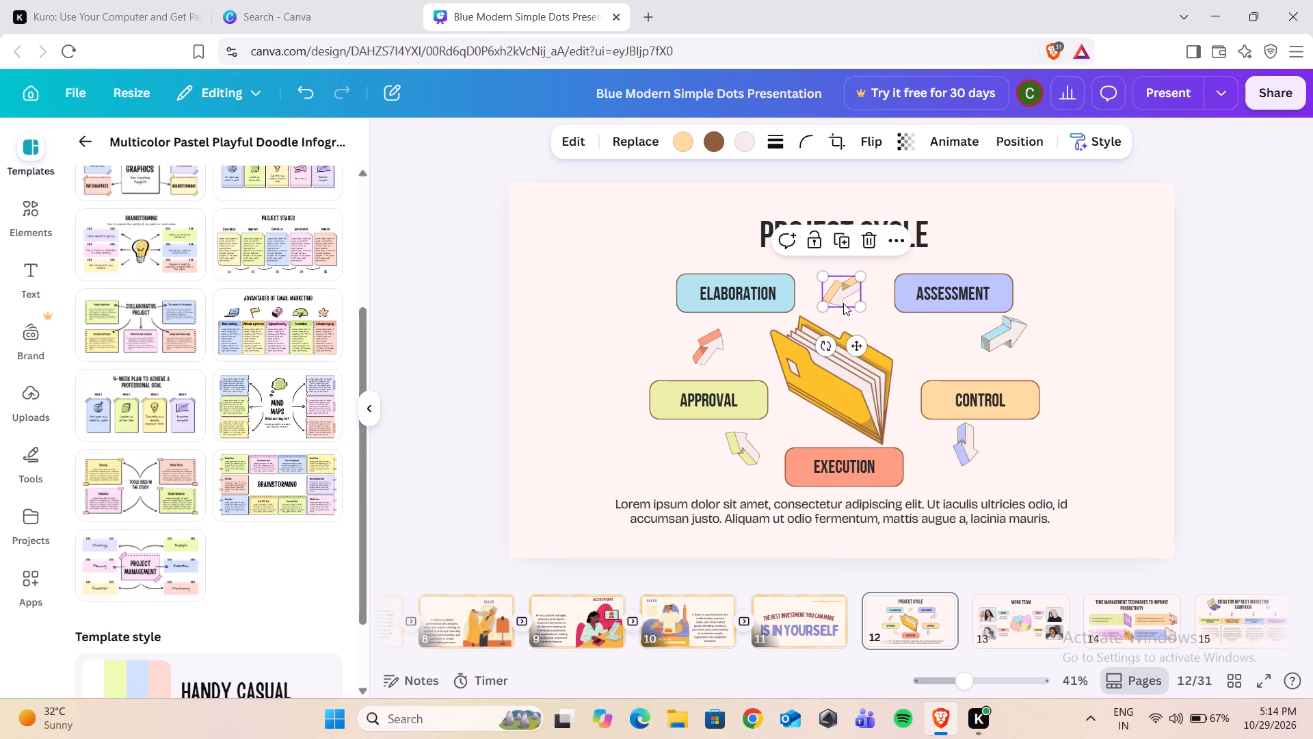
drag(824, 344, 899, 332)
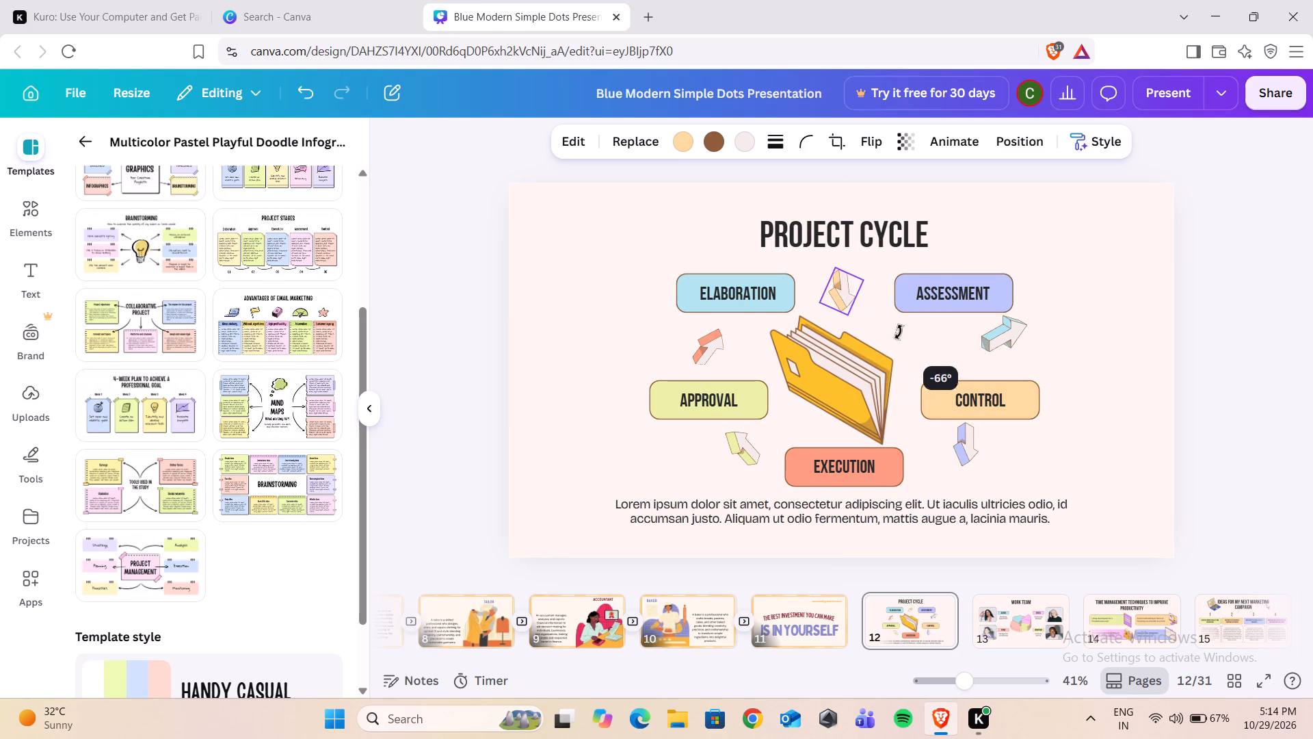
drag(899, 332, 932, 217)
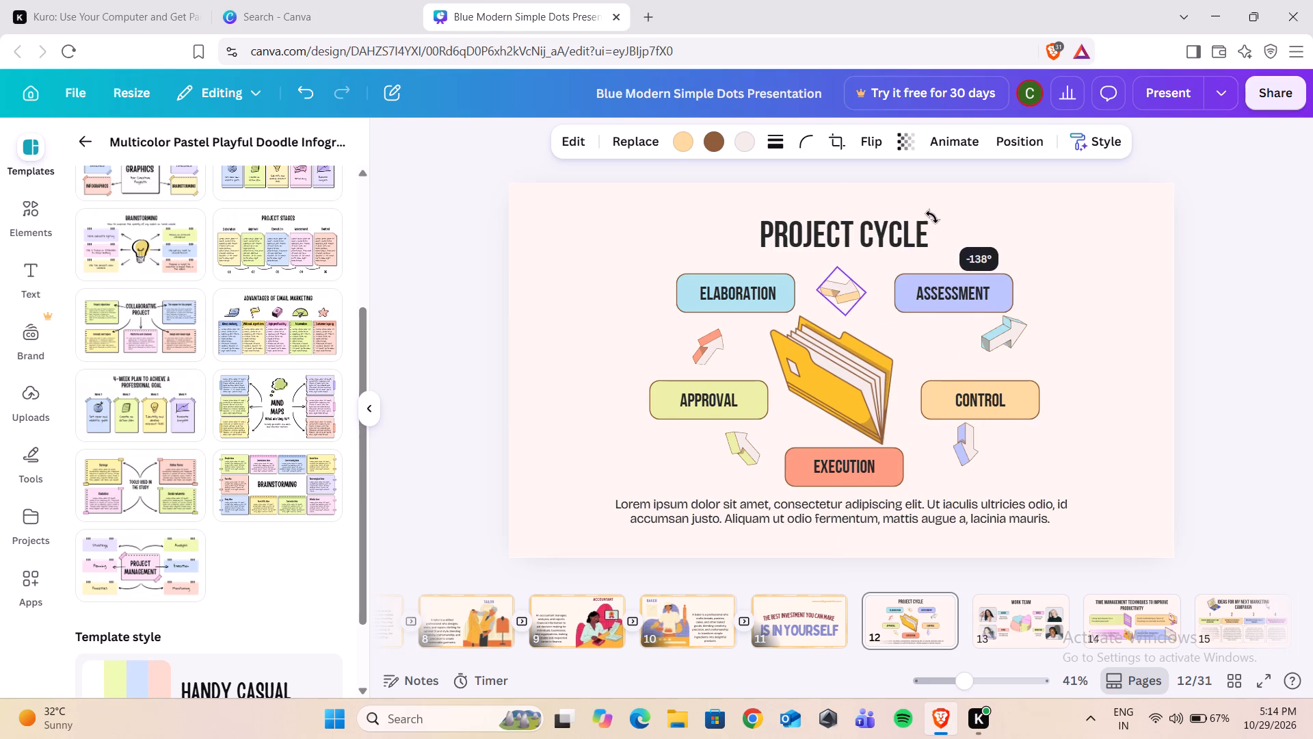
drag(932, 217, 911, 201)
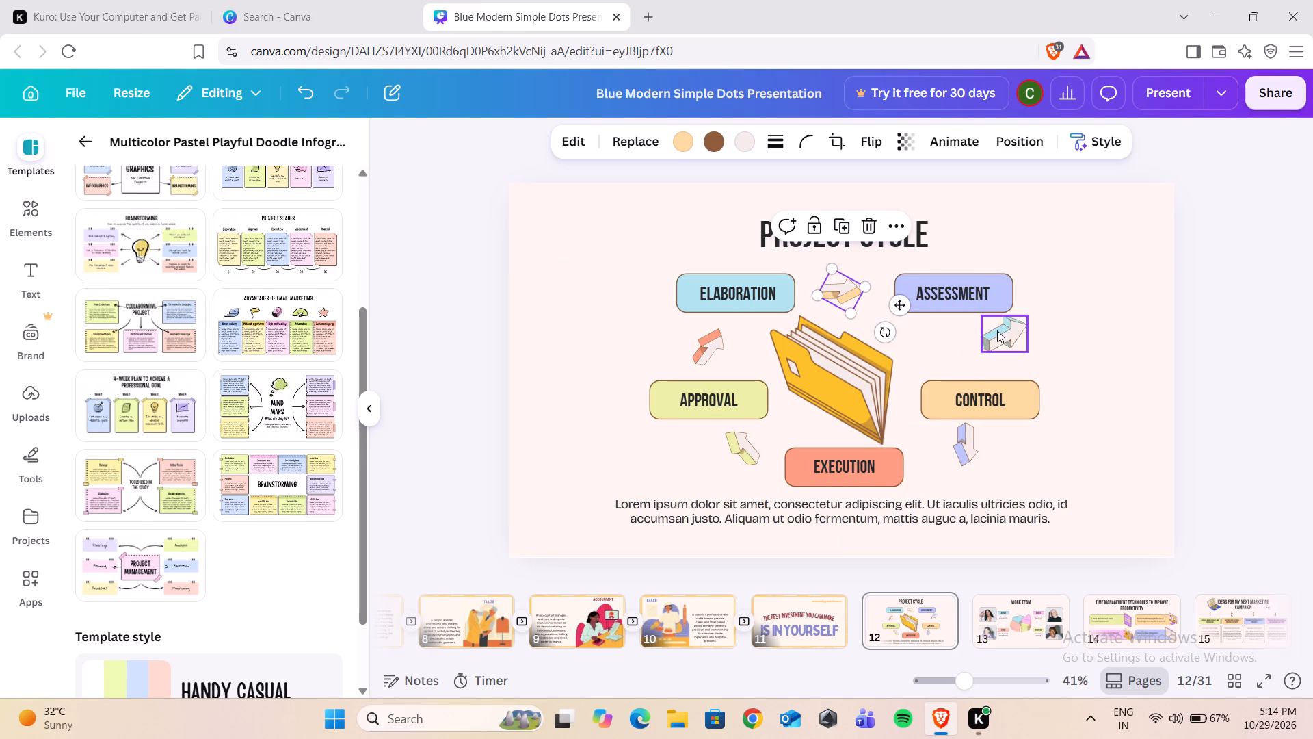
Position the blue arrow between "Assessment" and "Control" pointing down, and the purple arrow below "Control", tilted down toward "Execution".
drag(997, 330, 959, 348)
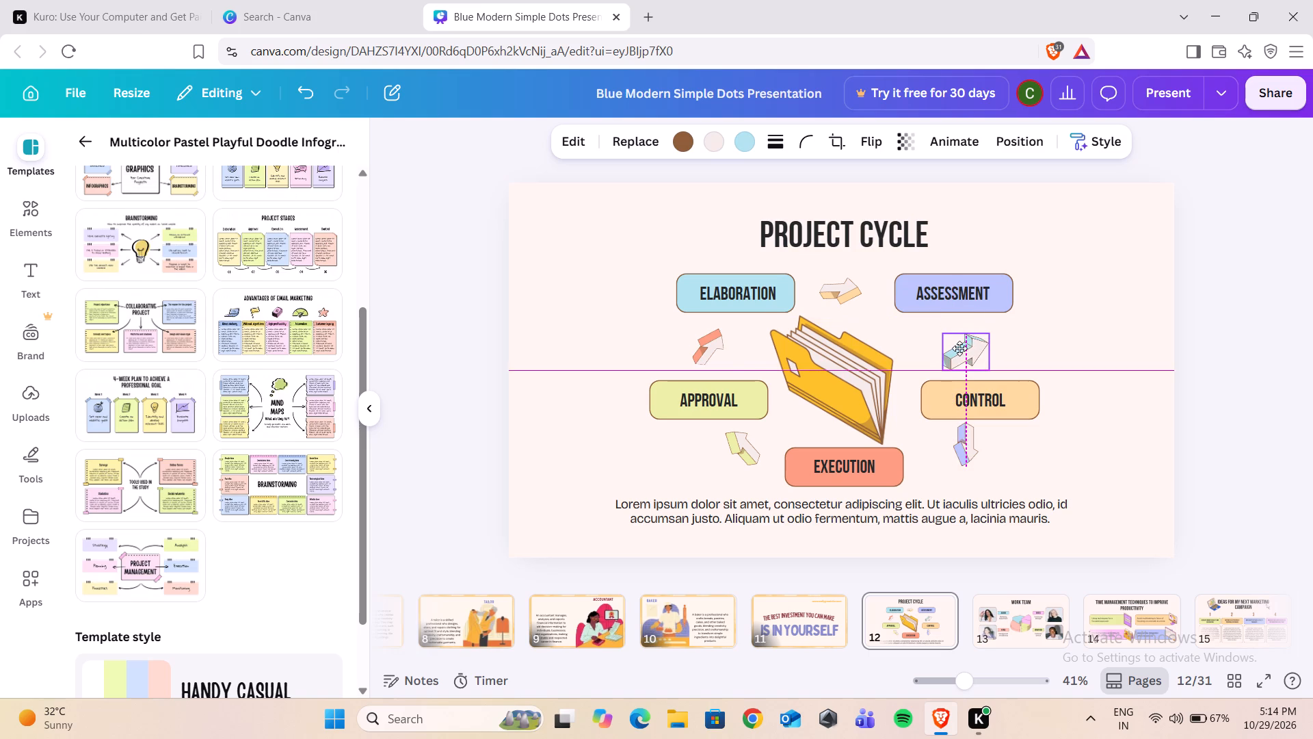
drag(959, 348, 958, 342)
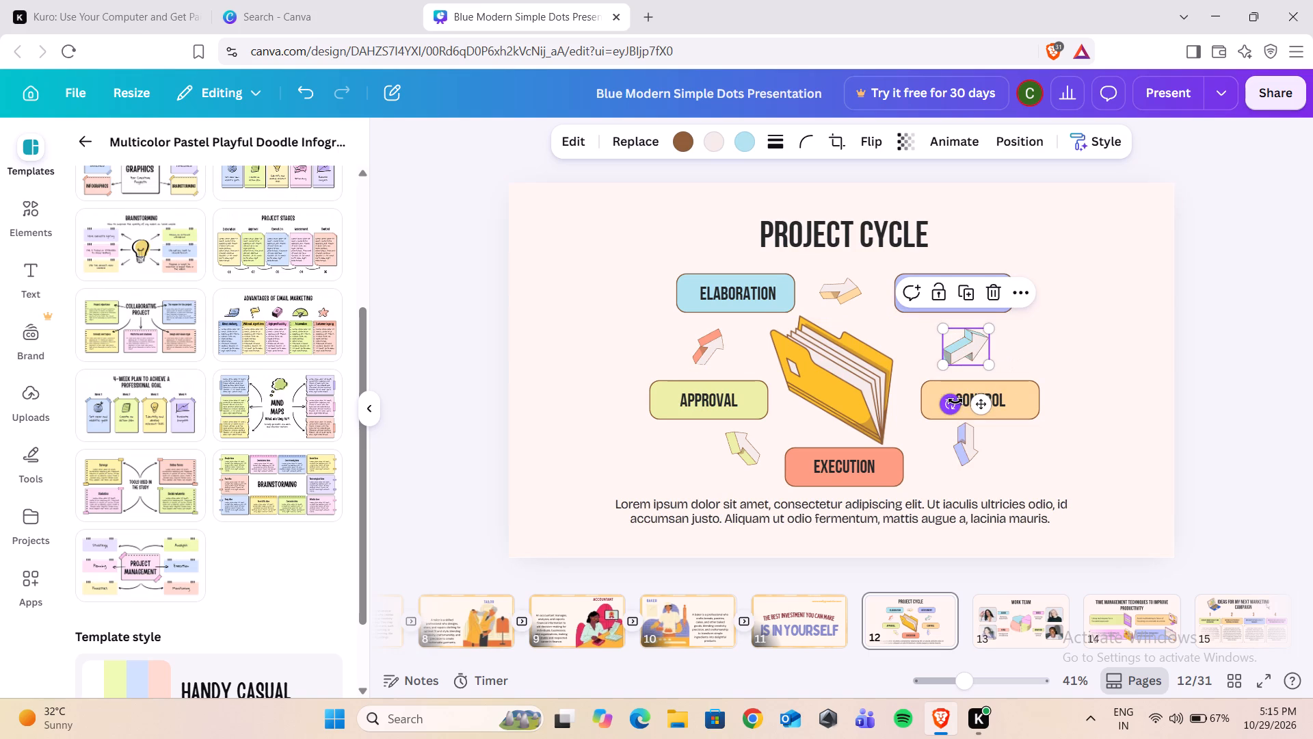
drag(955, 401, 864, 322)
drag(955, 440, 938, 454)
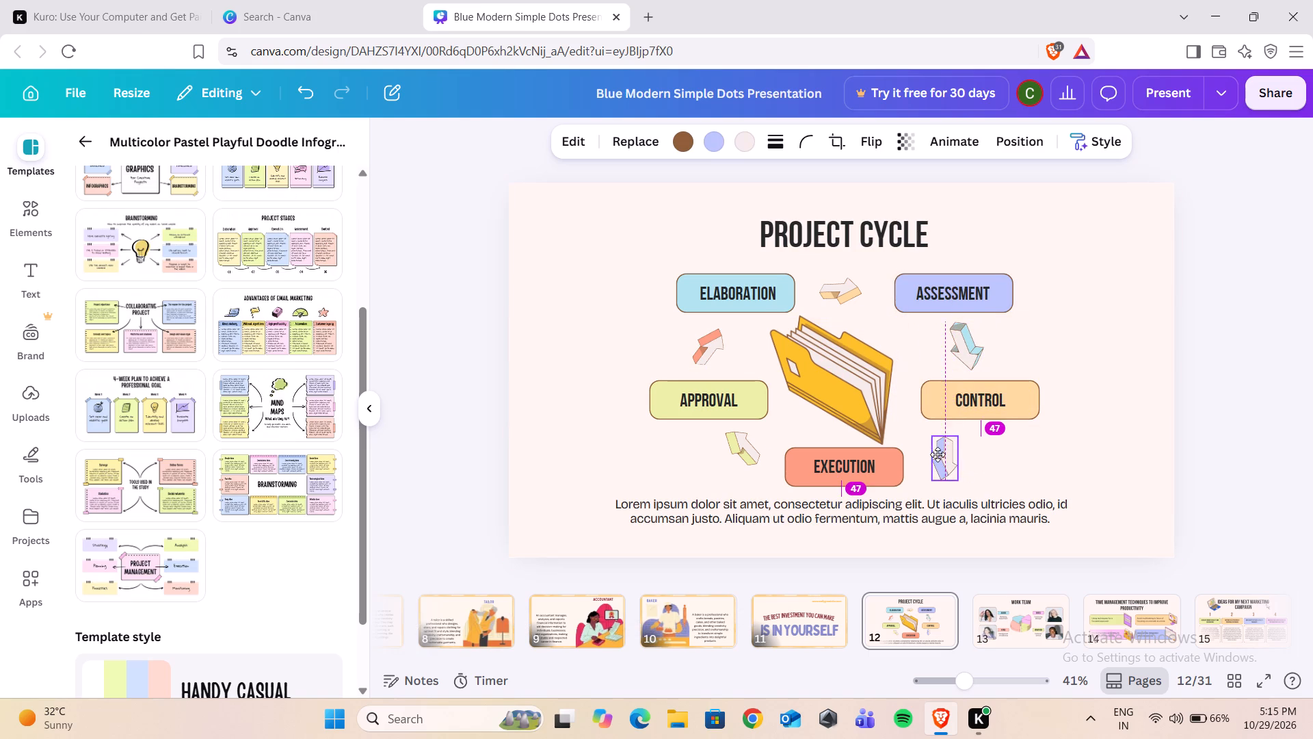
drag(938, 454, 934, 451)
drag(995, 445, 976, 475)
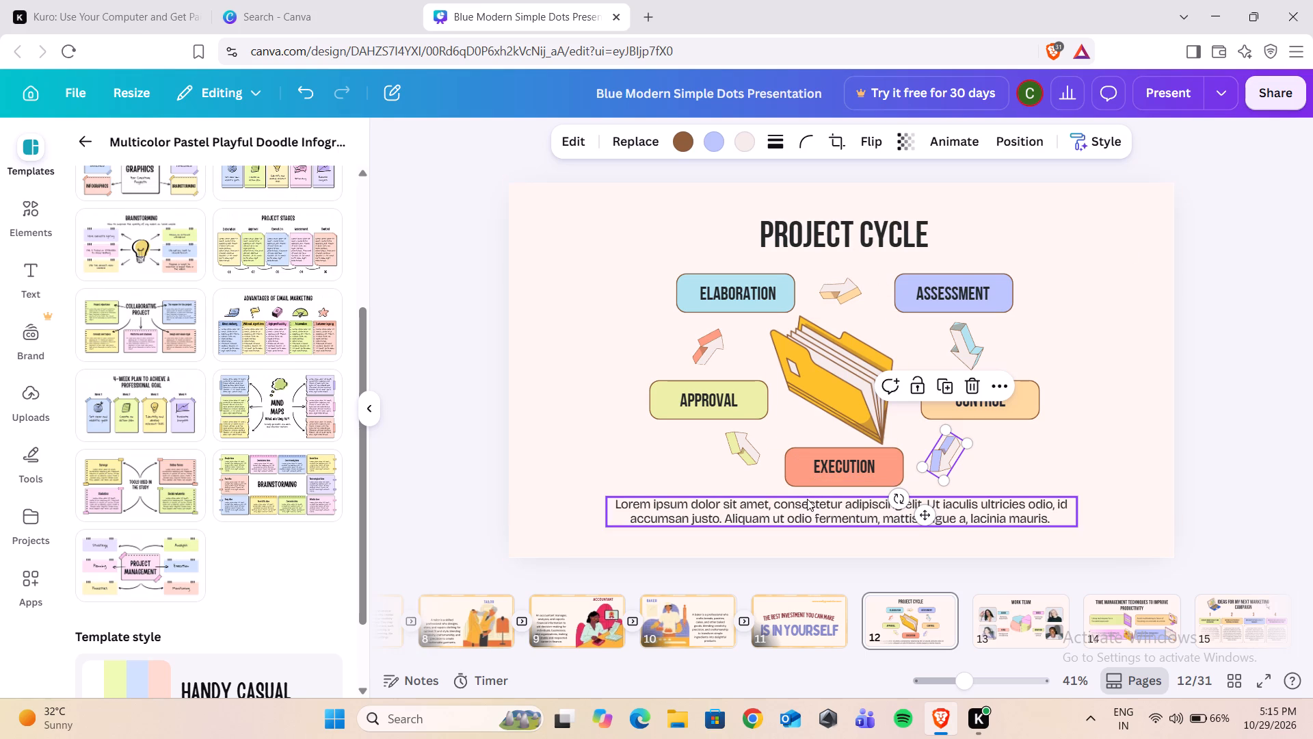
Lower page 12's Lorem ipsum paragraph toward the slide's bottom edge and raise the "Project Cycle" title toward its top edge.
drag(807, 499, 800, 516)
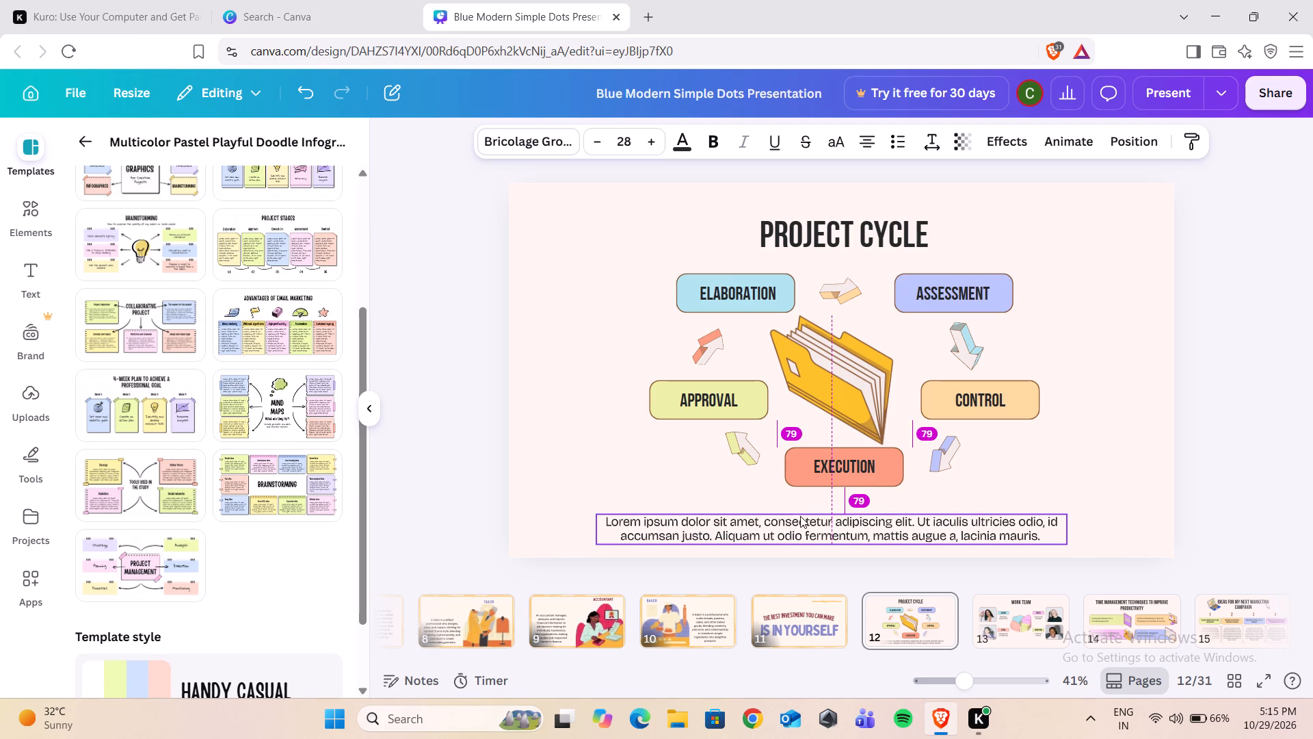
right_click(888, 225)
drag(888, 225, 877, 219)
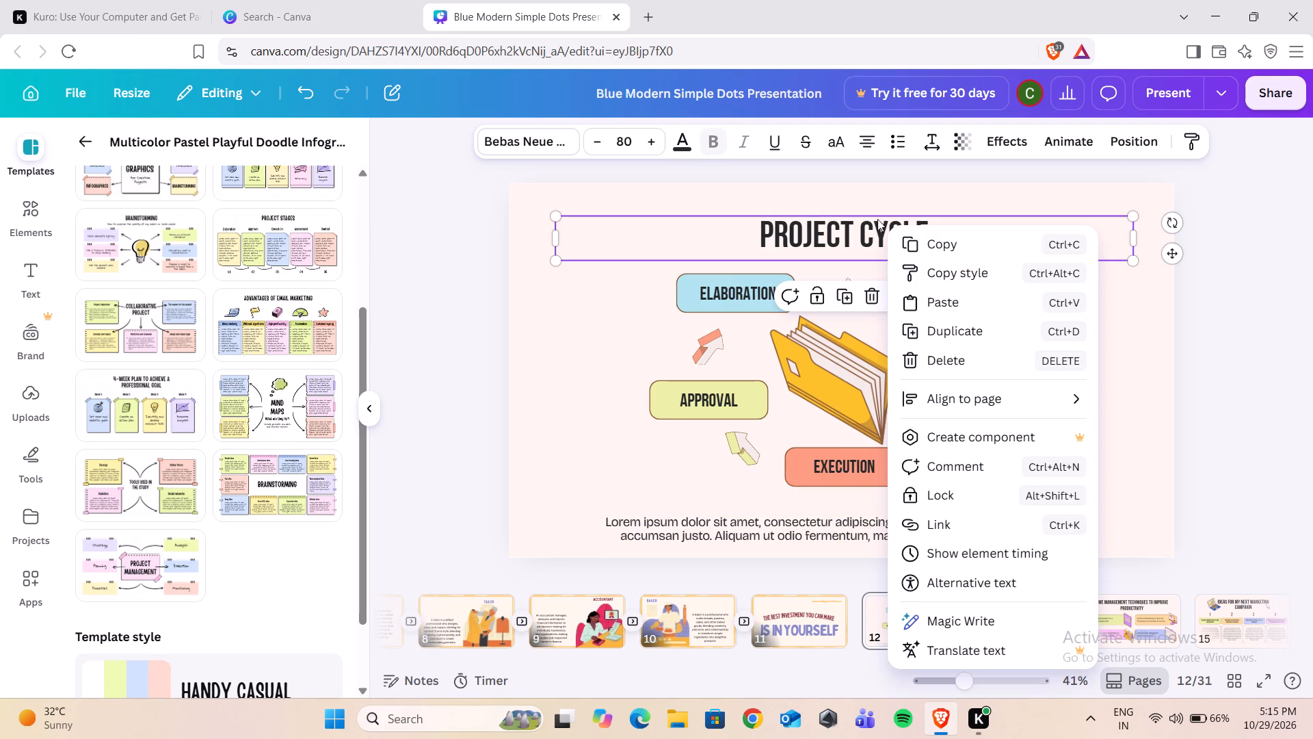
drag(877, 219, 870, 214)
click(858, 229)
drag(858, 229, 857, 224)
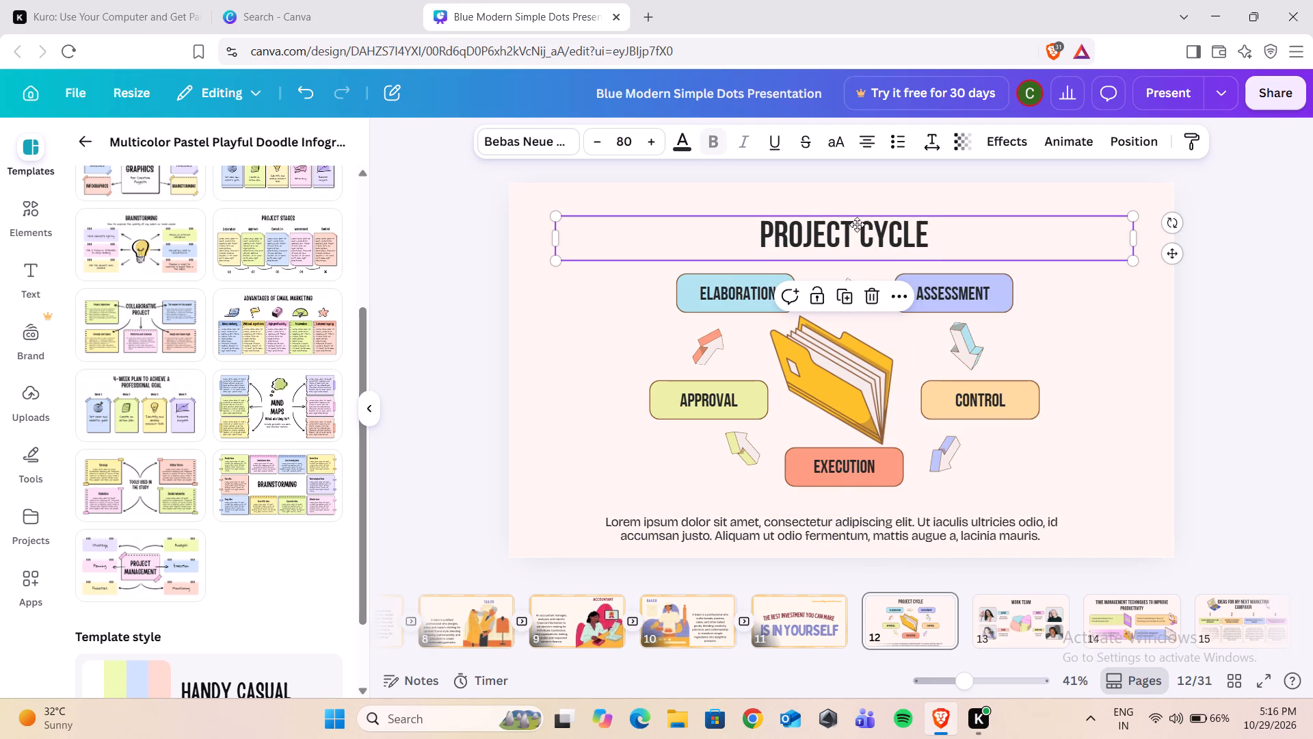
drag(857, 224, 856, 207)
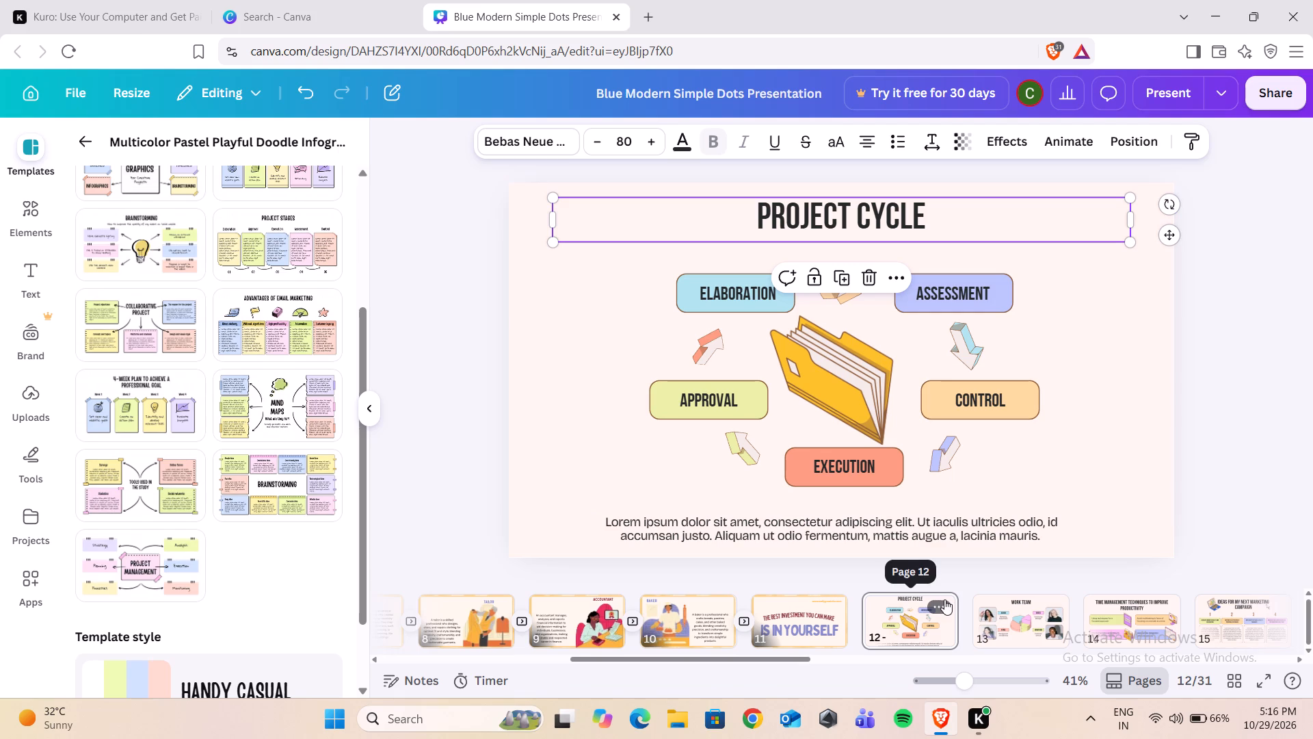
On page 13, swap the photos beside "Kyrie" and "Greta", aligning the blonde woman's photo in the spot beside "Kyrie".
scroll(937, 632, left, 4)
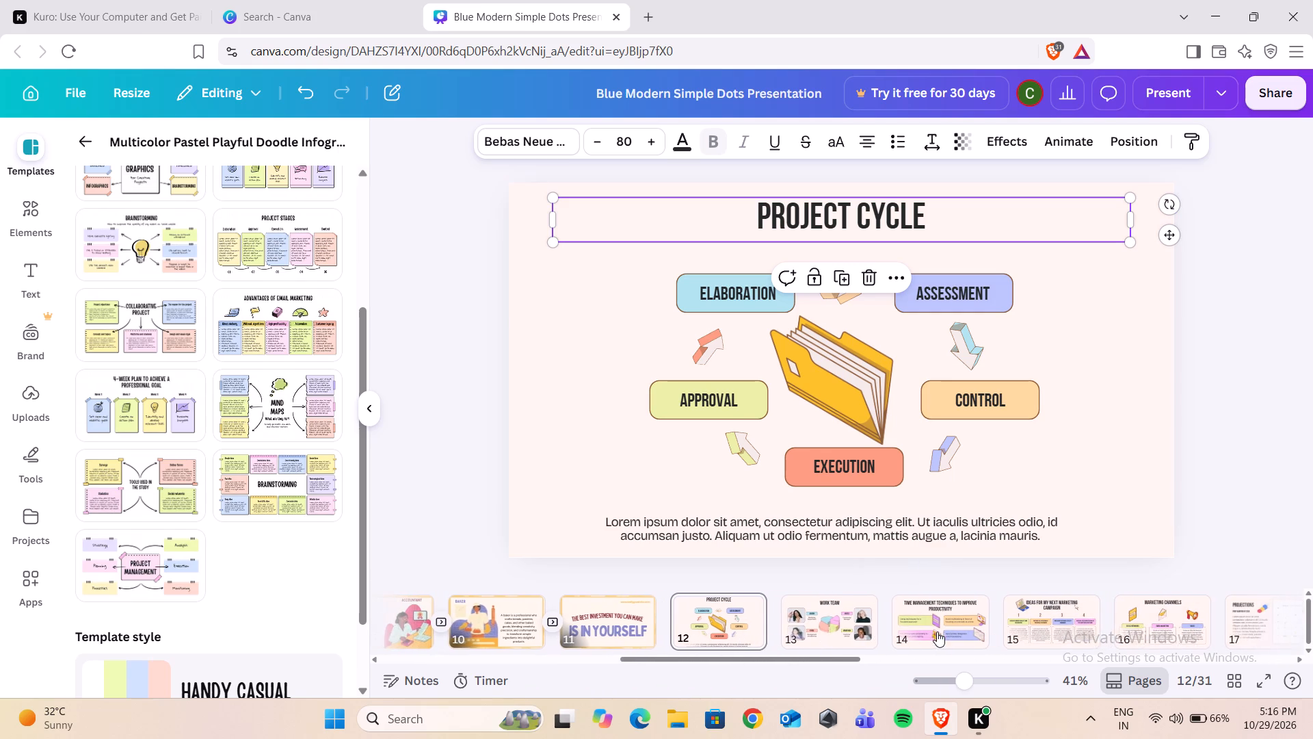
scroll(778, 643, left, 2)
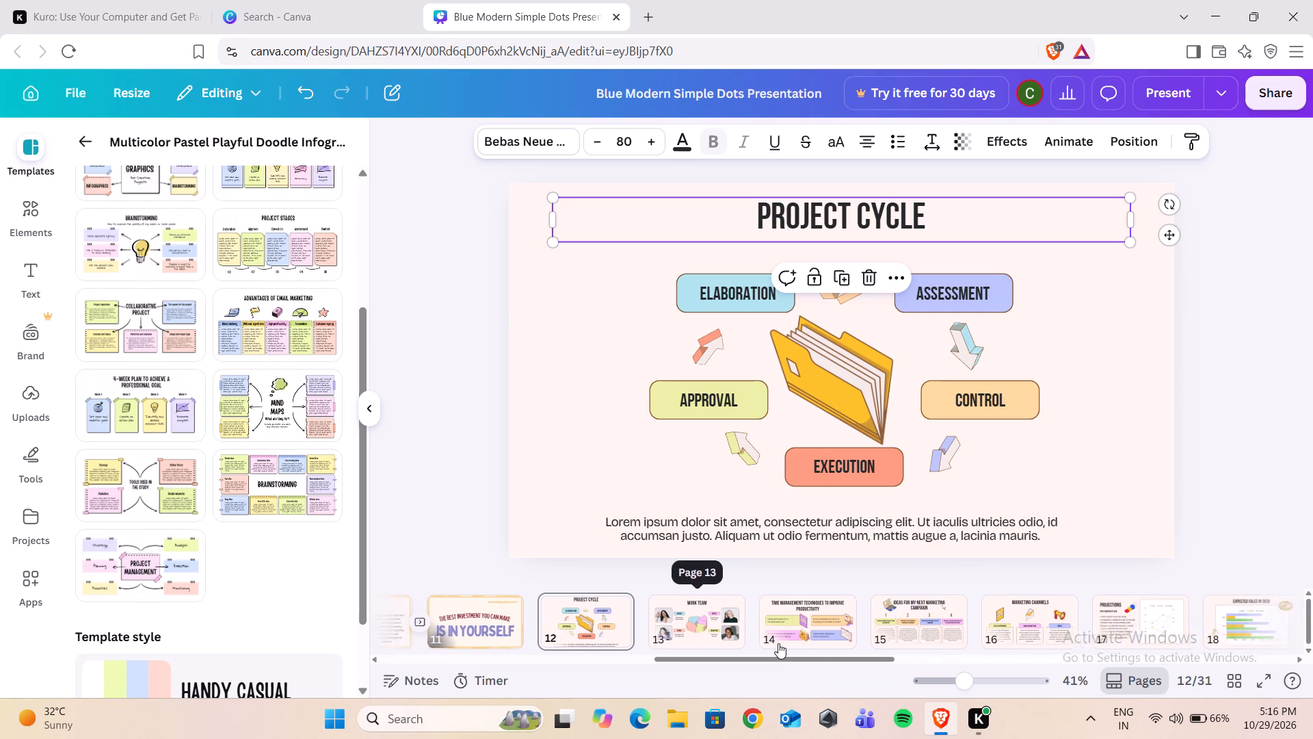
scroll(778, 643, left, 2)
click(595, 614)
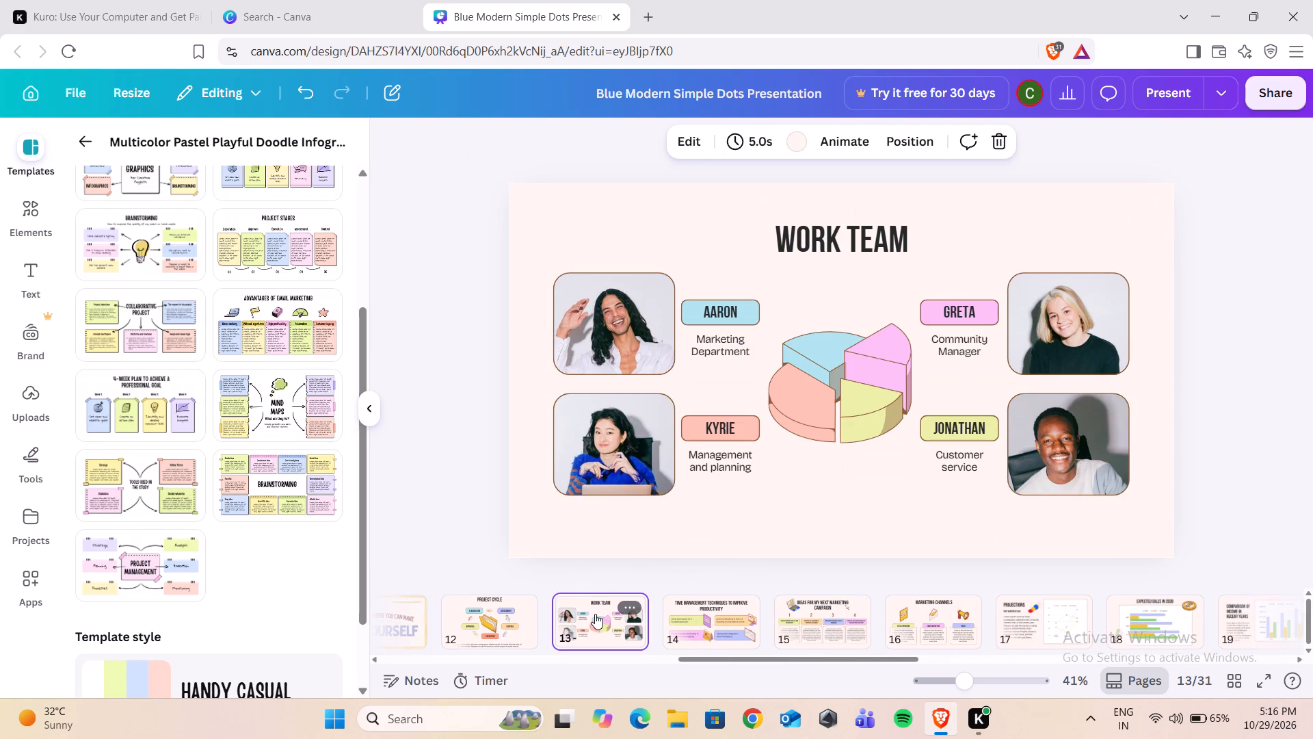
click(627, 449)
drag(627, 449, 1076, 294)
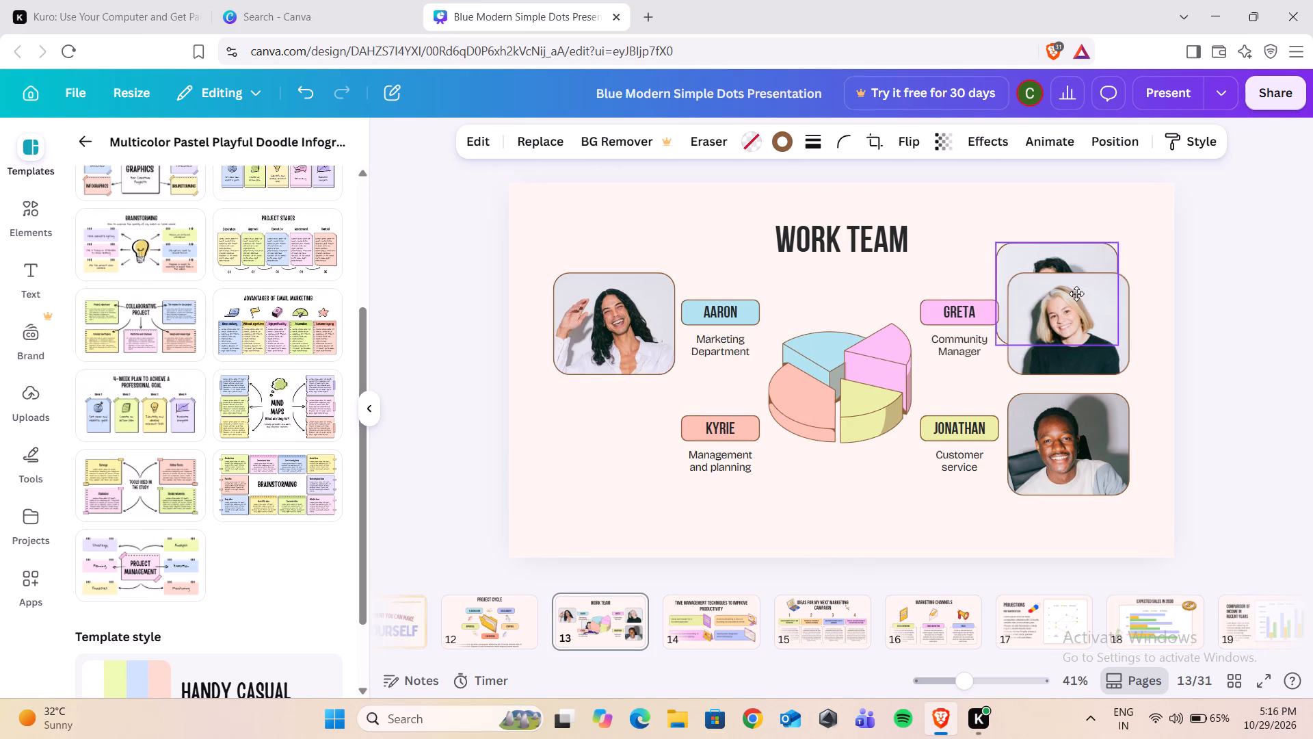
drag(1076, 294, 1104, 281)
click(1053, 356)
drag(1053, 356, 854, 432)
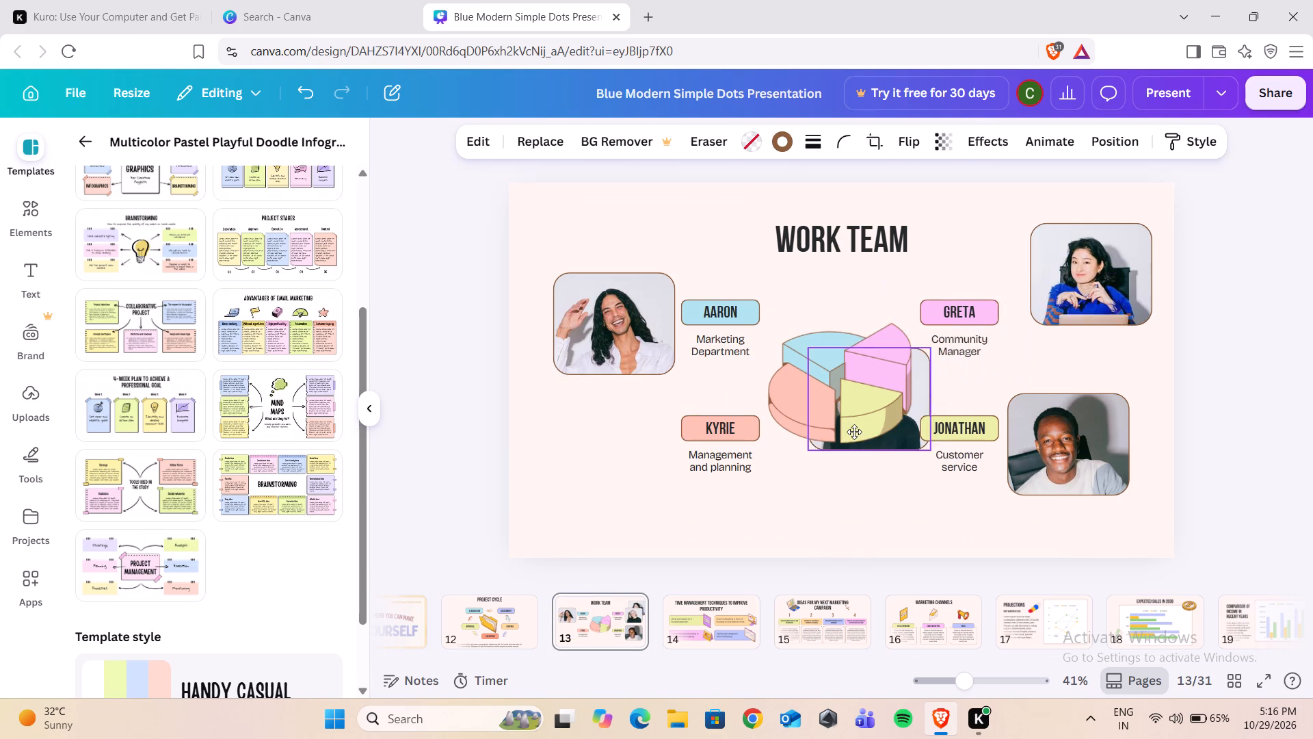
drag(854, 432, 600, 477)
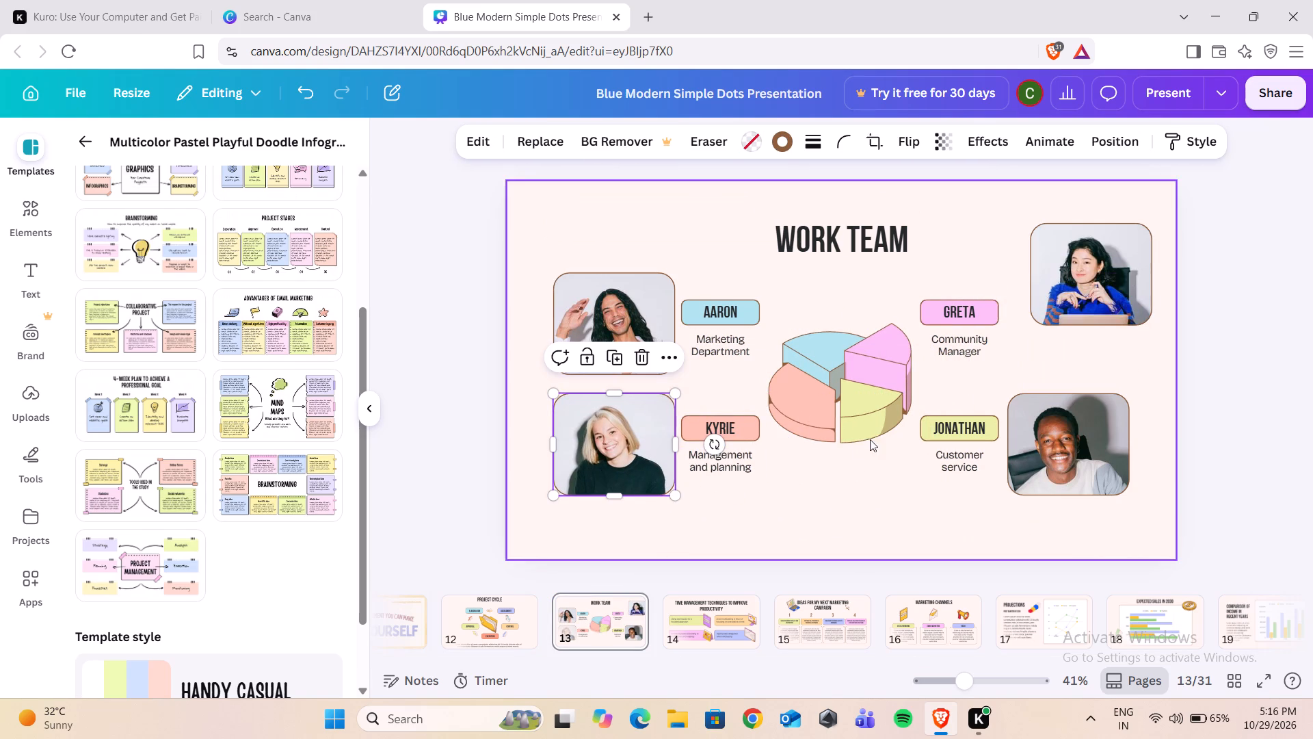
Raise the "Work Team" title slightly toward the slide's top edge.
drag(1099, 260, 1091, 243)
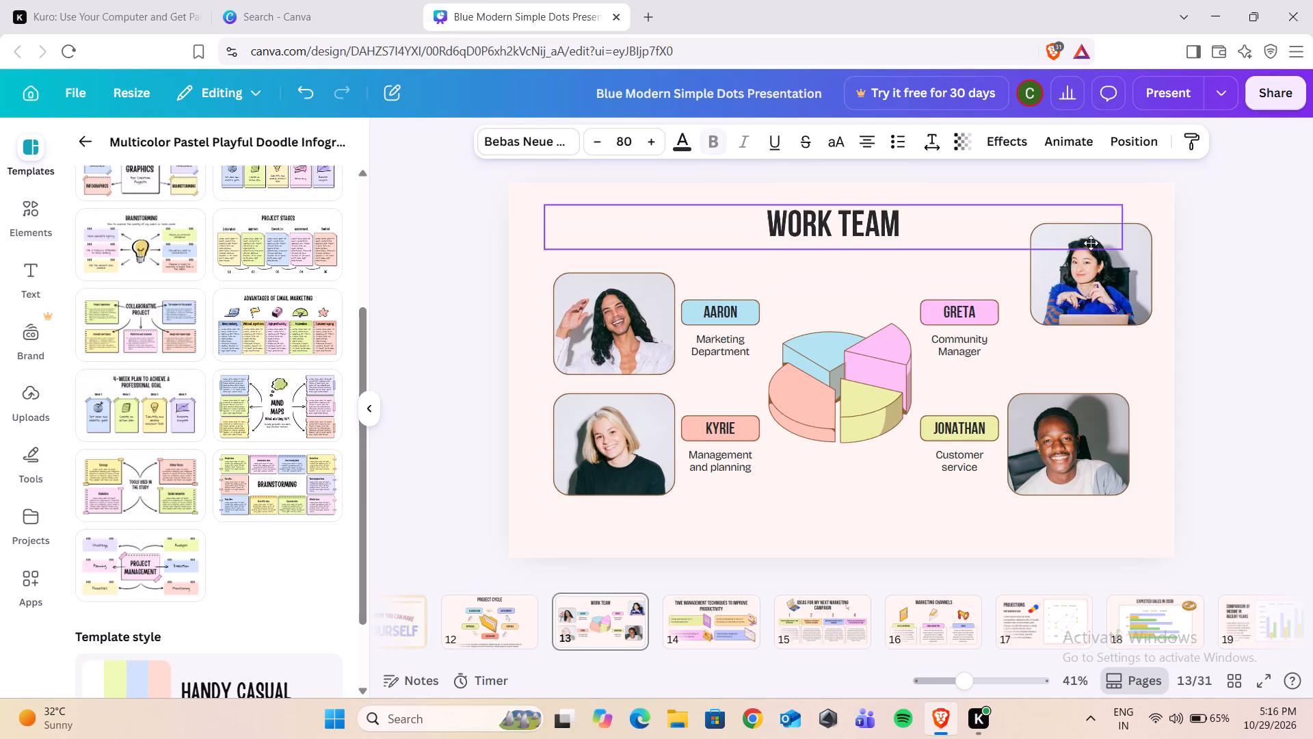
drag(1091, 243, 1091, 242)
Move the photo of the woman in blue down and nudge it left into place beside "Greta".
drag(1115, 287, 1109, 326)
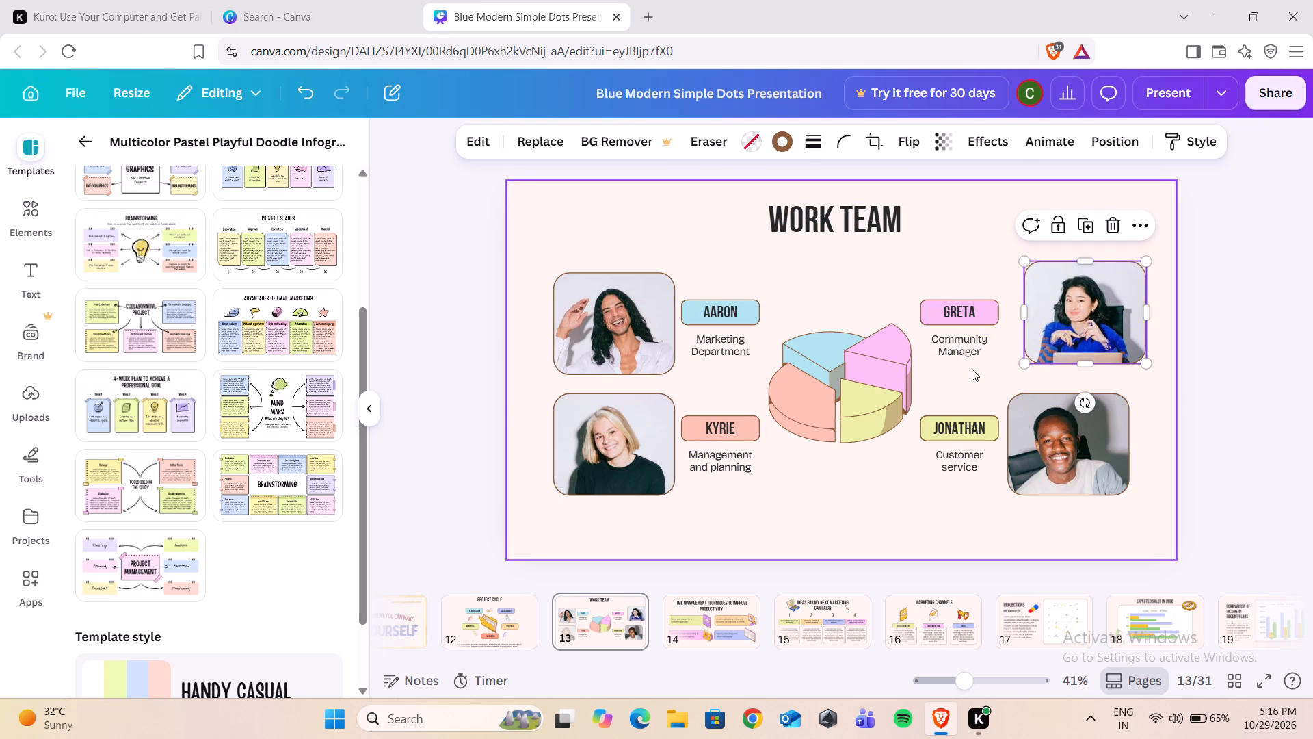
key(shift+Down)
key(shift+Down)
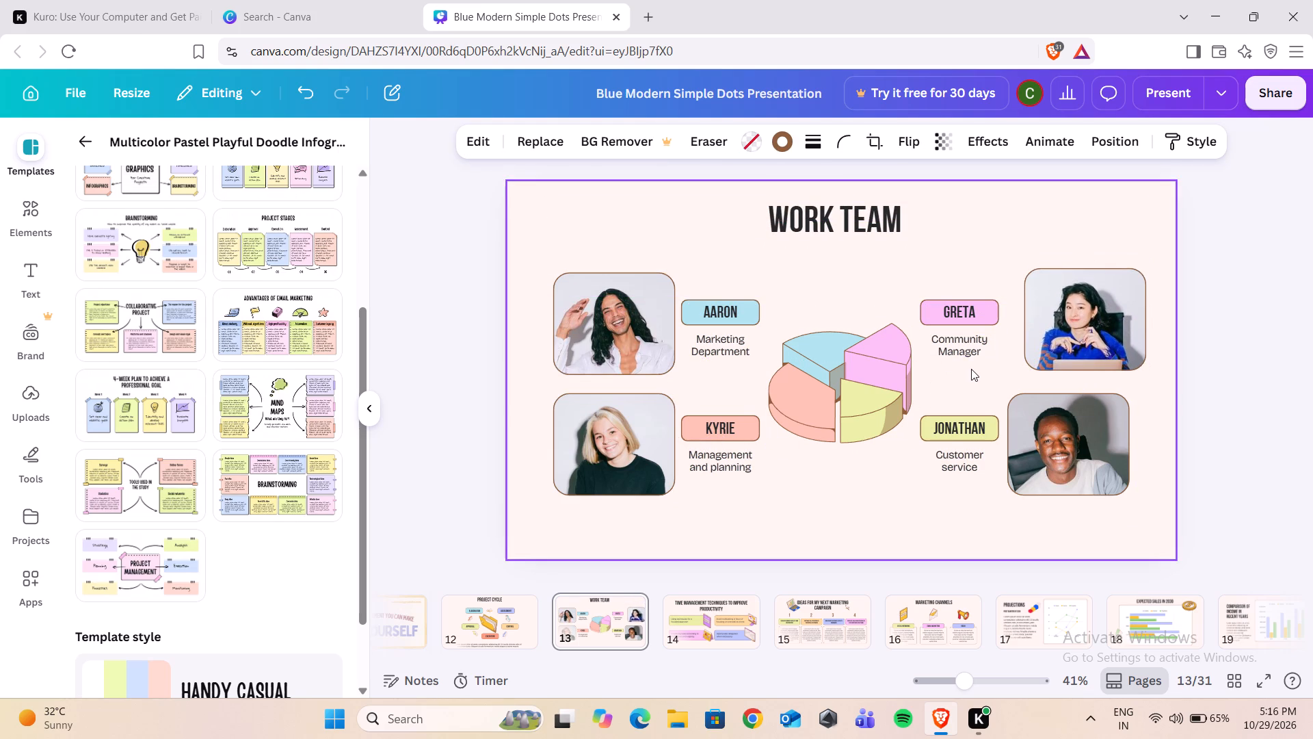
key(shift+Down)
key(shift+Left)
key(shift+Left)
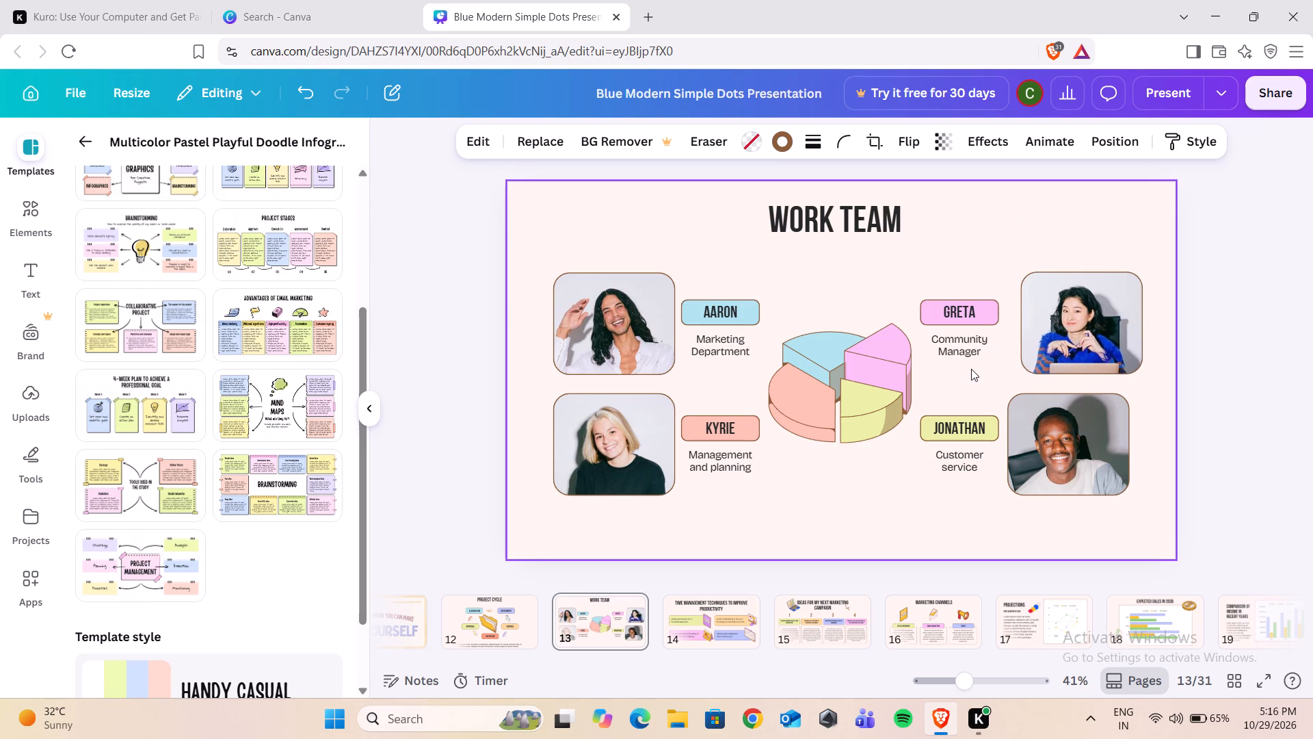
key(shift+Left)
key(shift+Left)
key(shift+Right)
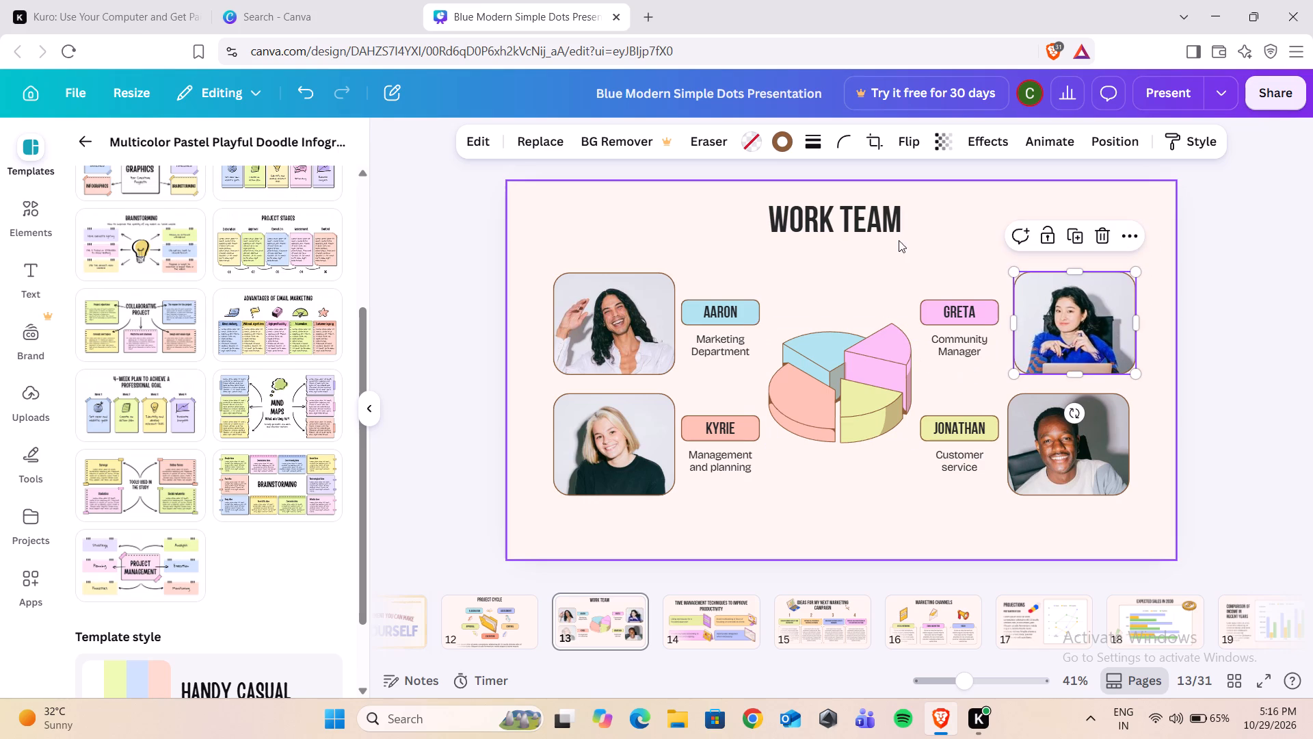
Swap the photos beside "Aaron" and "Jonathan", lining each up with the other photo on its side of the slide.
drag(636, 322, 634, 322)
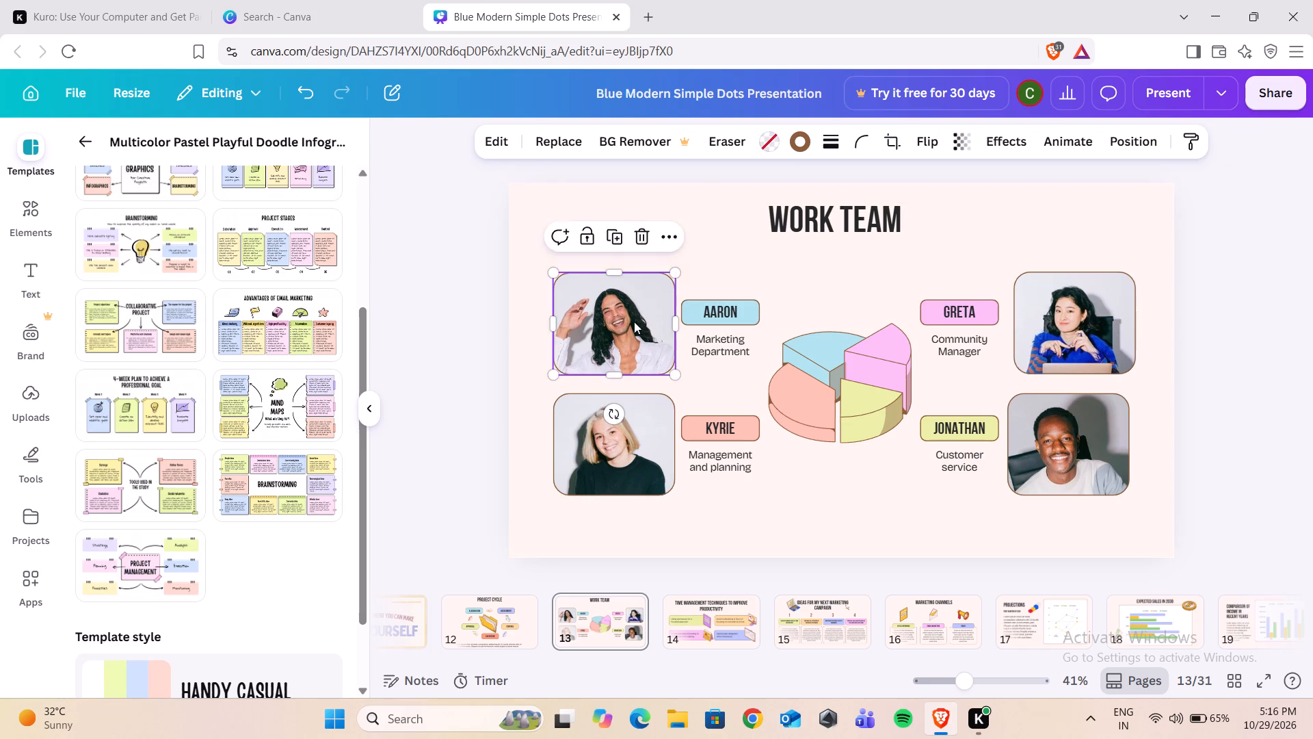
drag(634, 322, 1126, 480)
drag(1025, 459, 786, 372)
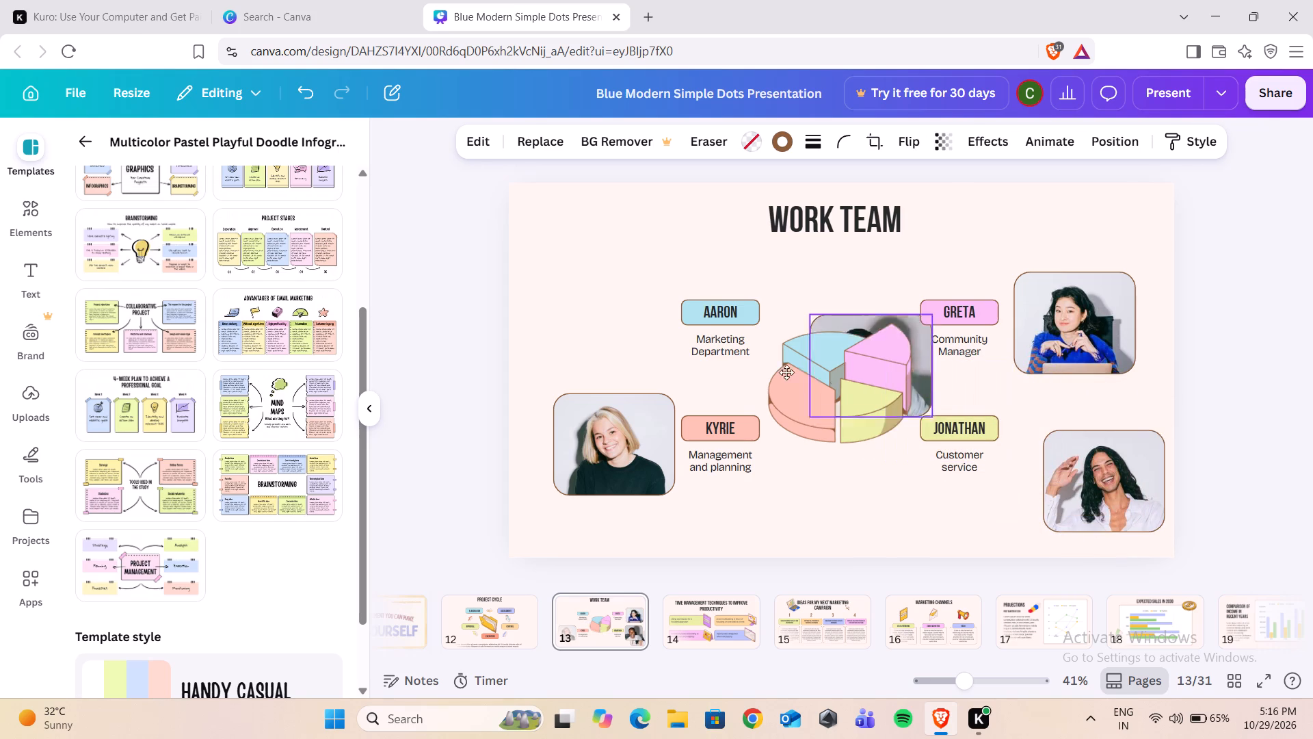
drag(786, 372, 570, 333)
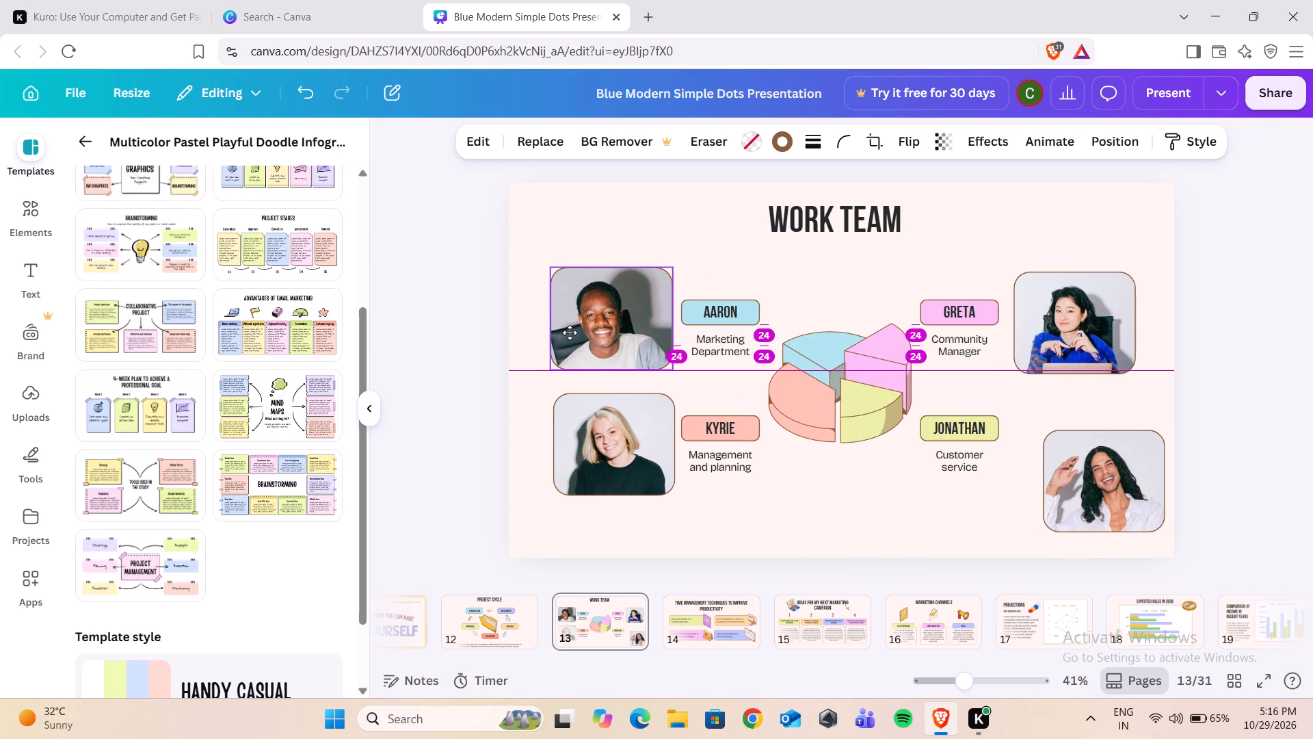
drag(570, 333, 571, 338)
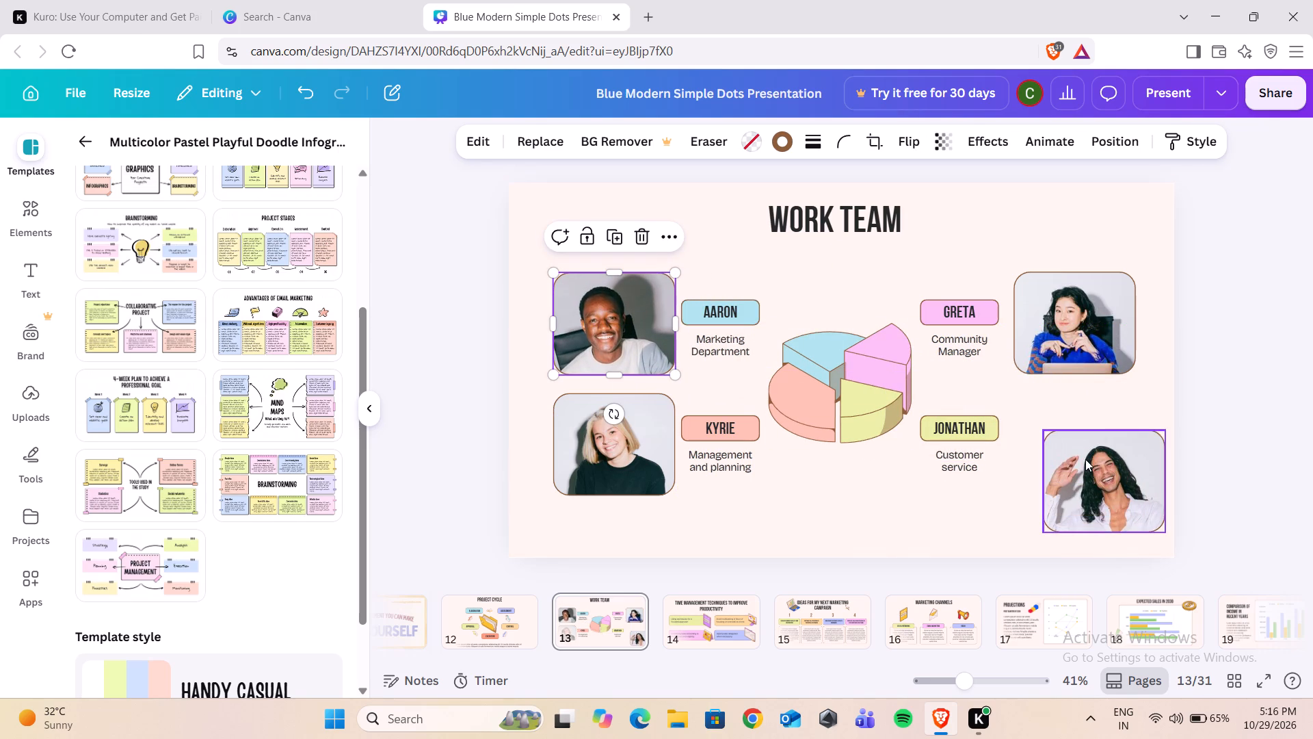
drag(1084, 461, 1059, 434)
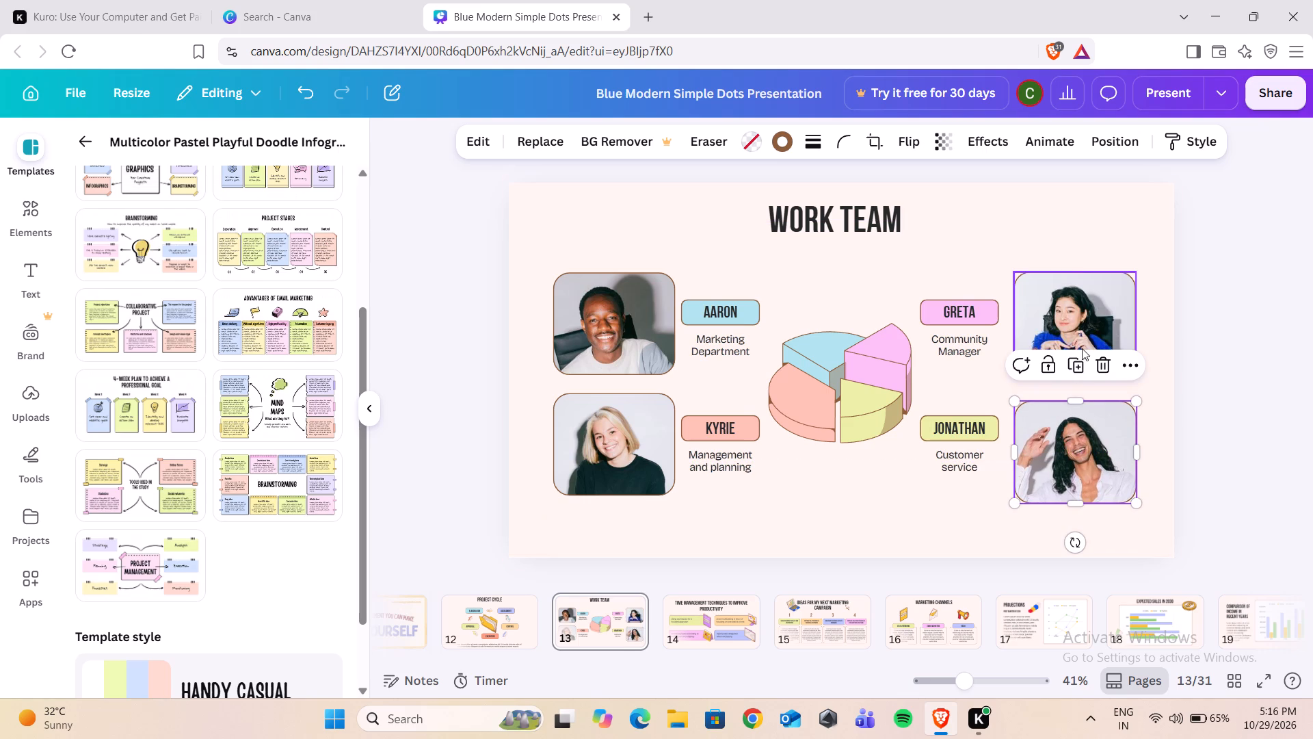
Nudge the photo beside "Greta" slightly down, closer to the photo beside "Jonathan".
click(1084, 335)
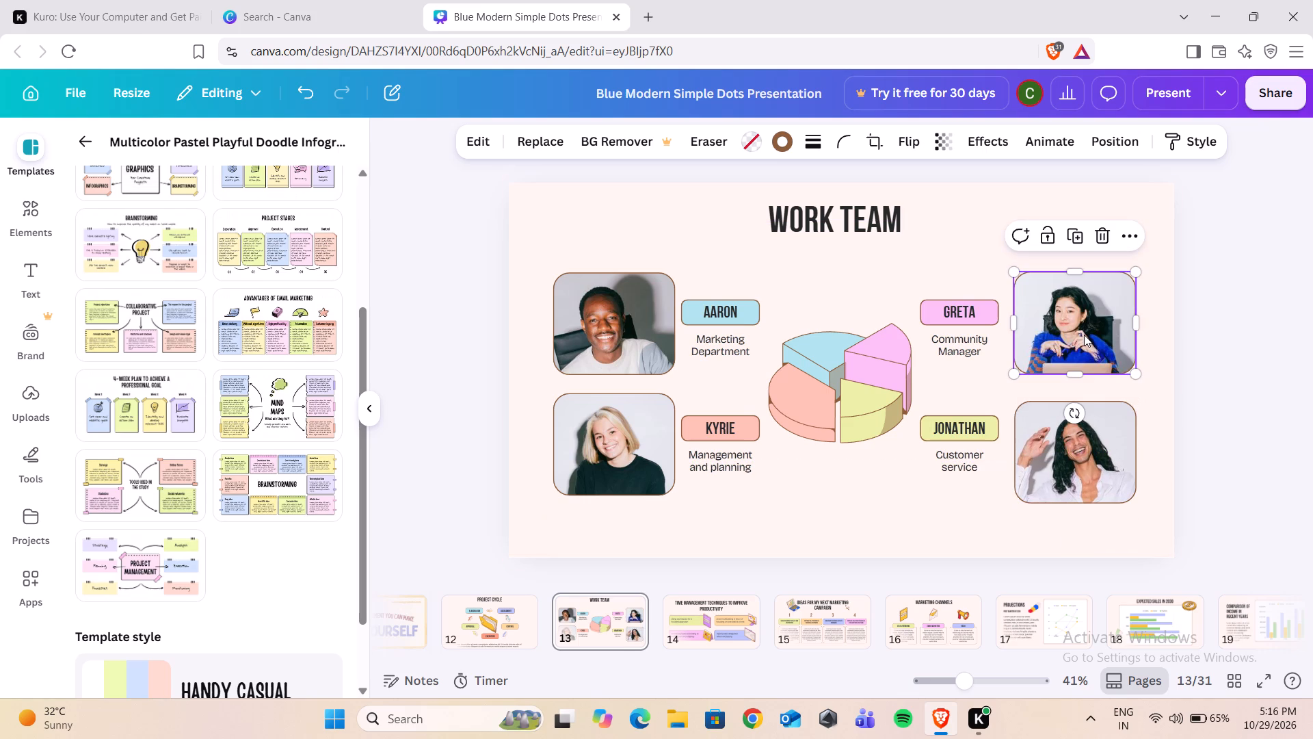
key(shift+Down)
key(shift+Down)
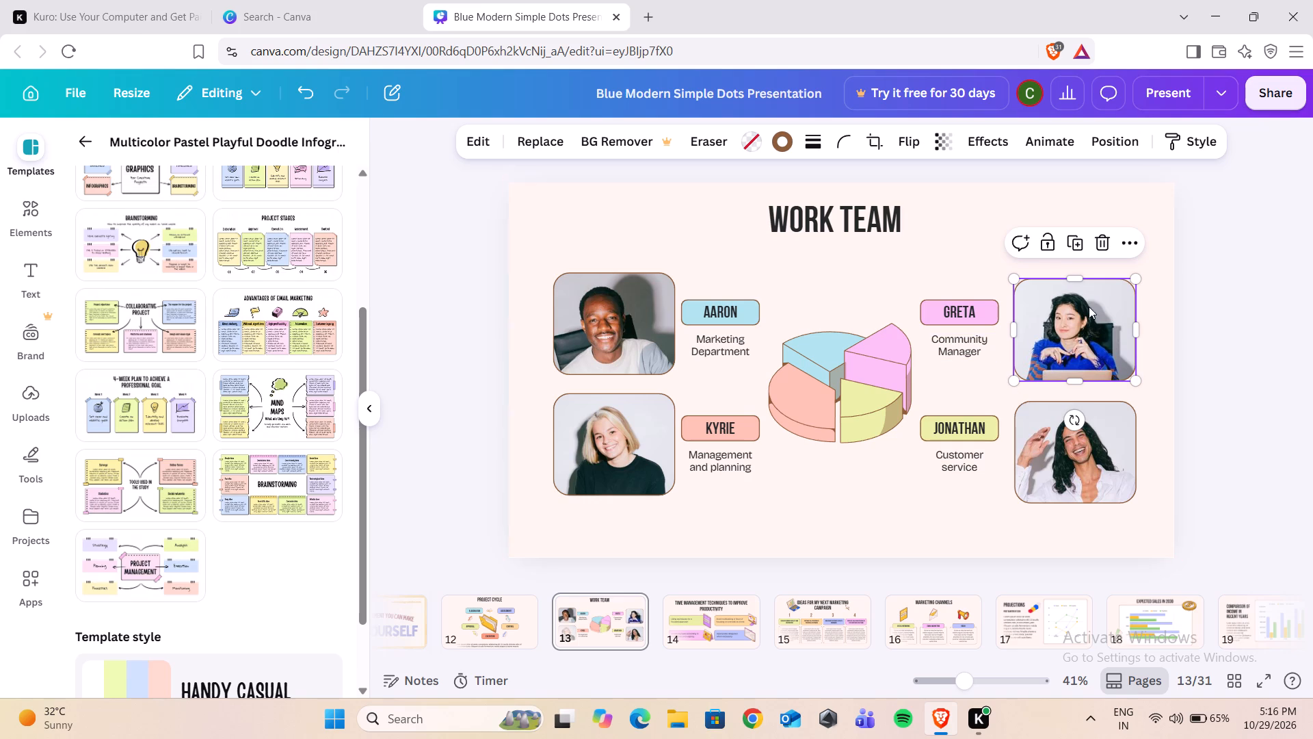
Shift page 13's central pie chart slightly right and rotate it 180° to turn it upside down.
click(890, 355)
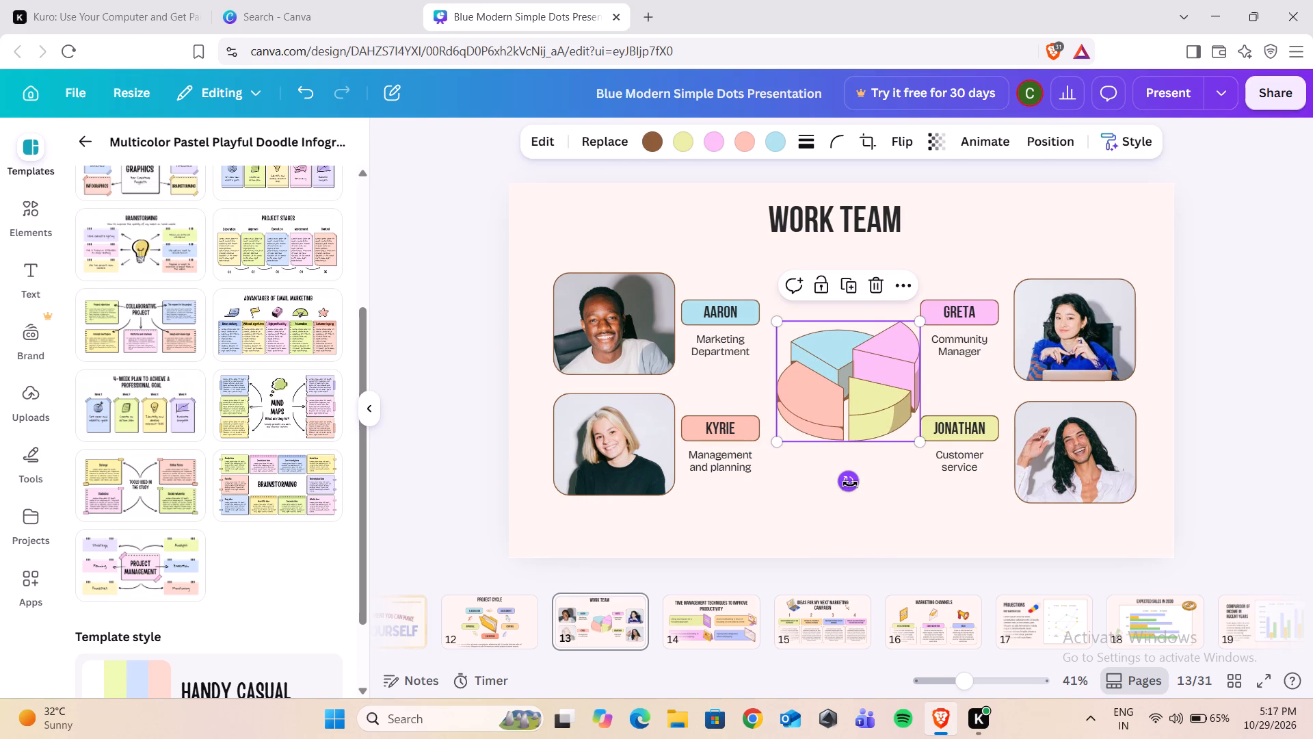
drag(850, 484, 866, 274)
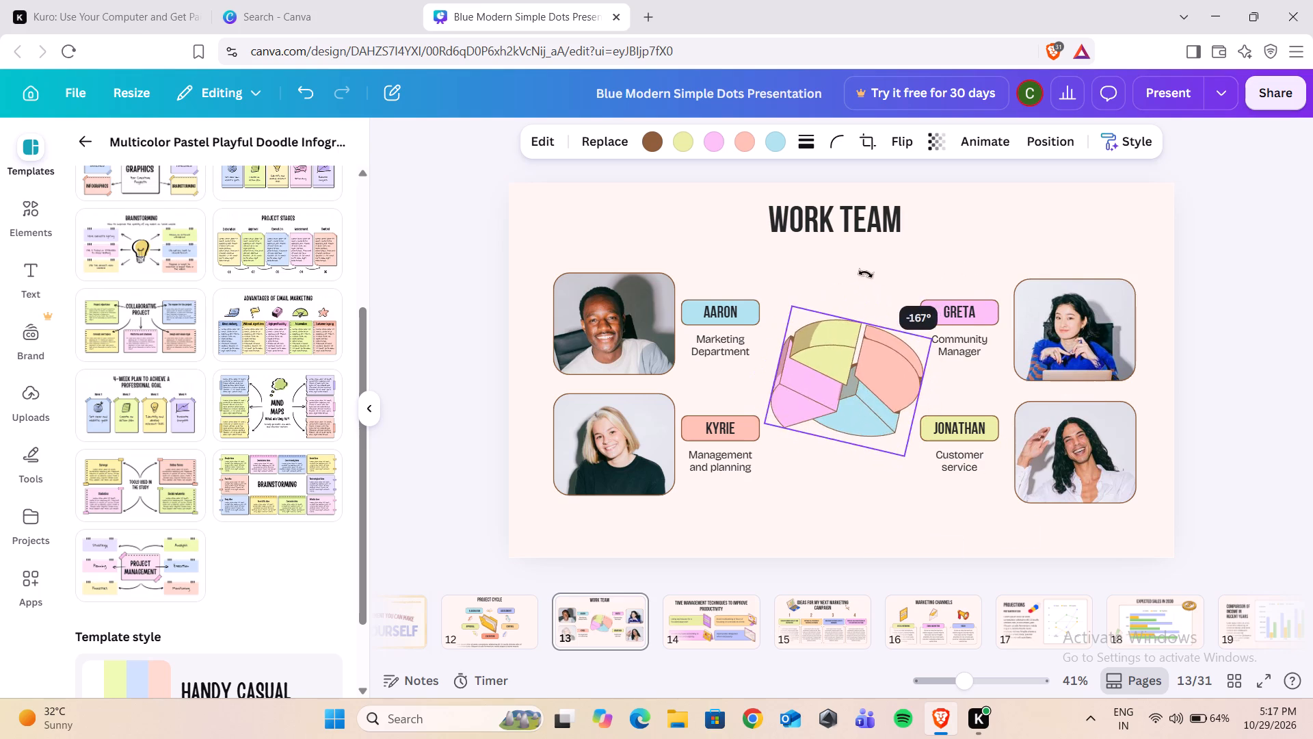
drag(866, 274, 848, 275)
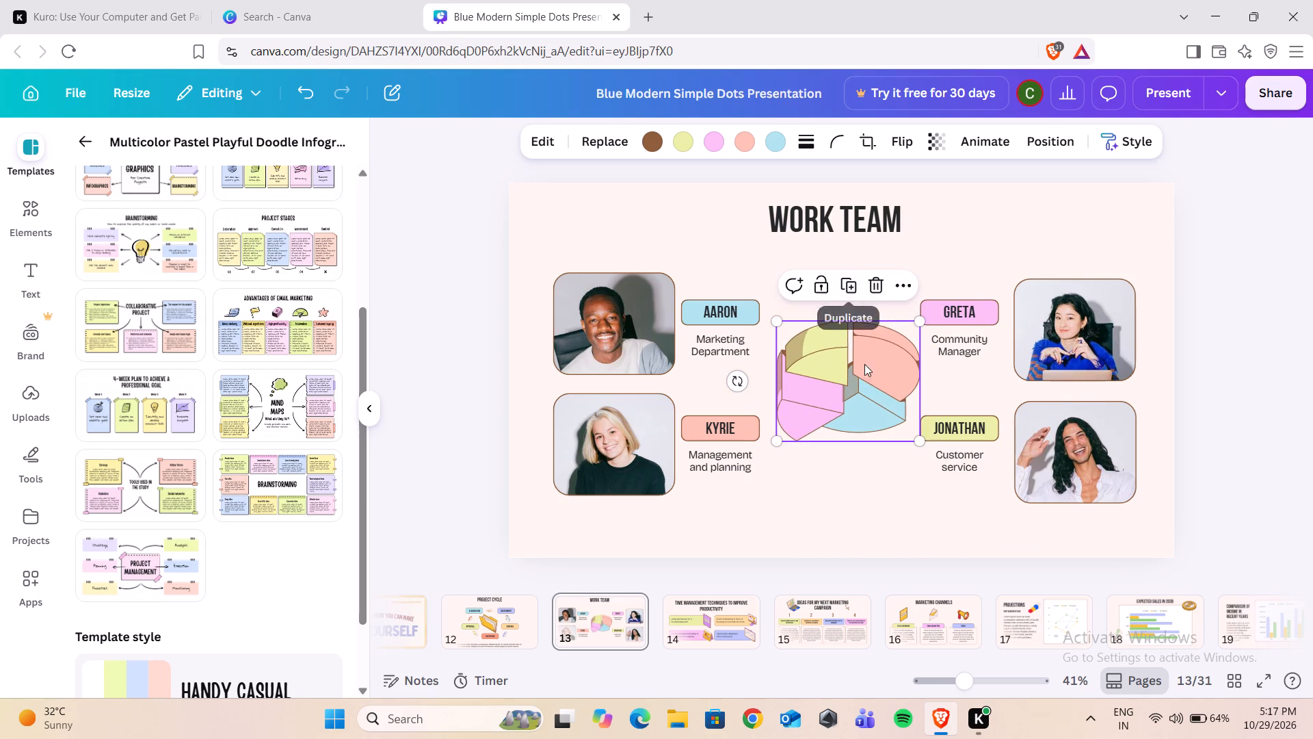
click(859, 498)
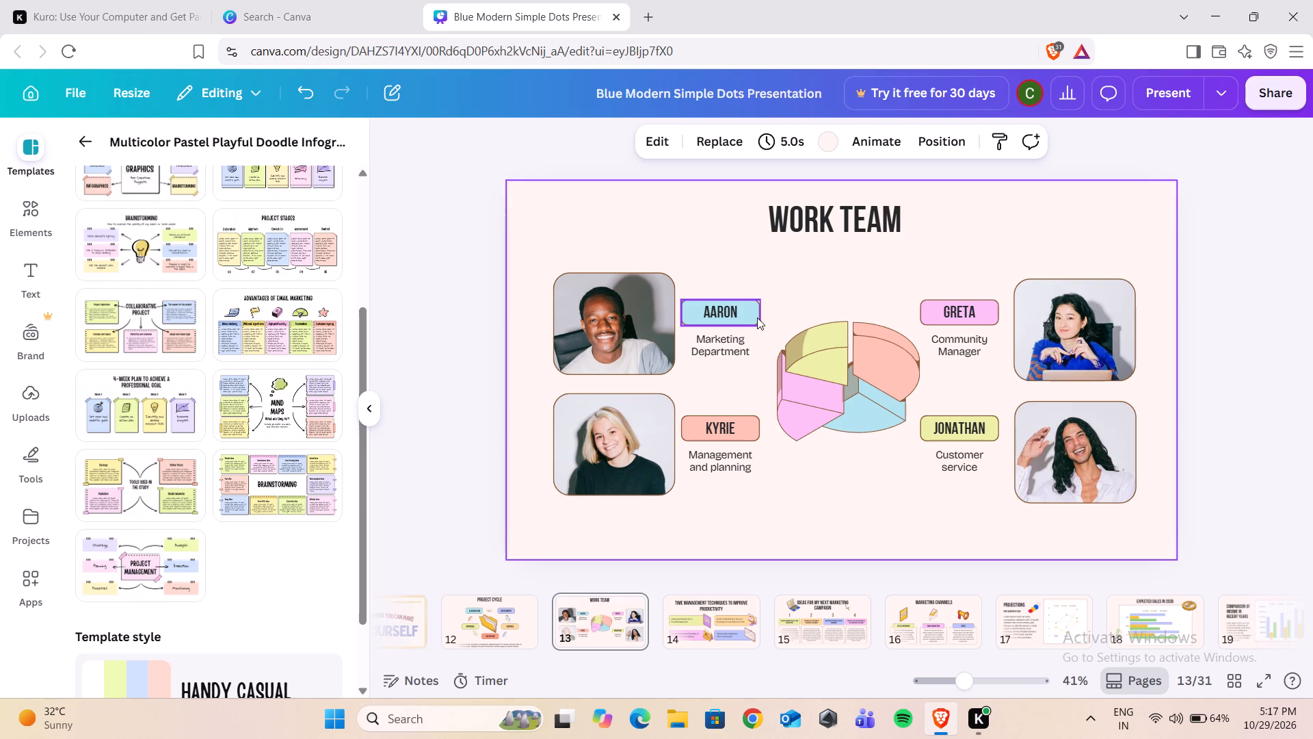
Lower the "Work Team" title to sit just above the team photos and shift it slightly left.
drag(851, 209, 848, 238)
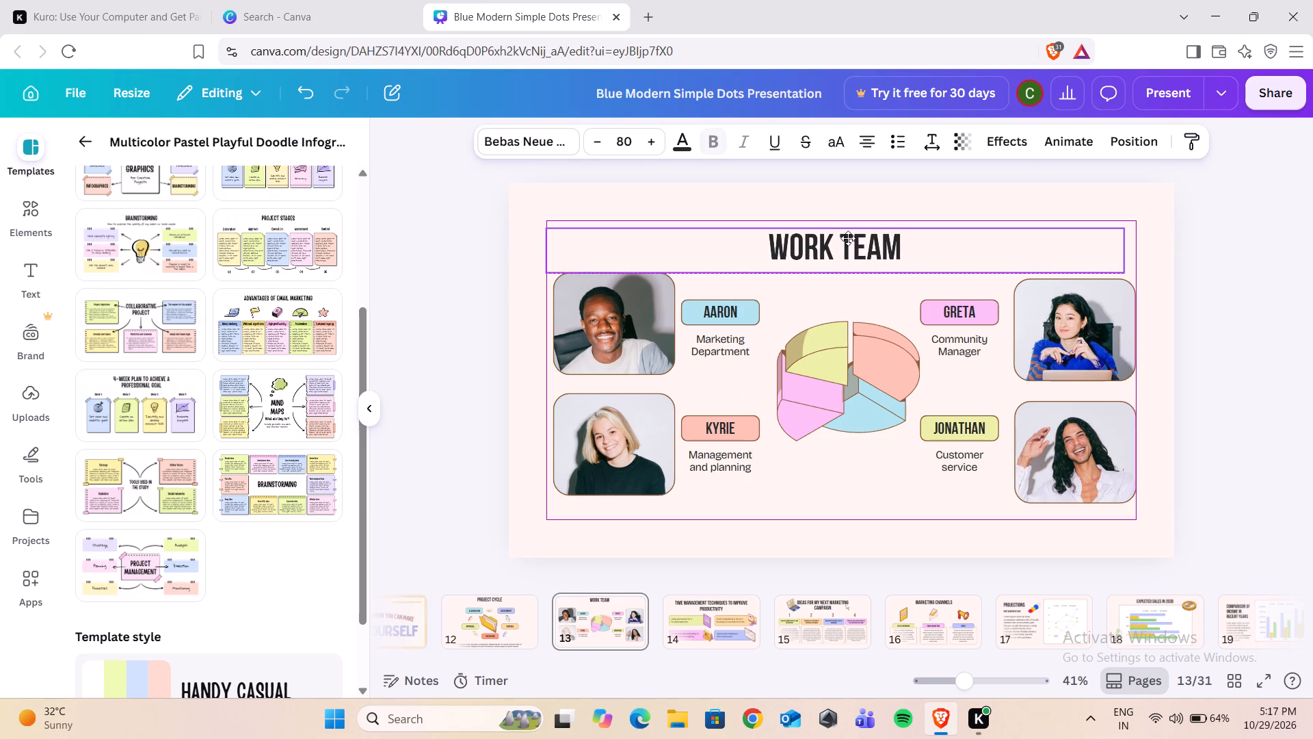
drag(848, 238, 845, 236)
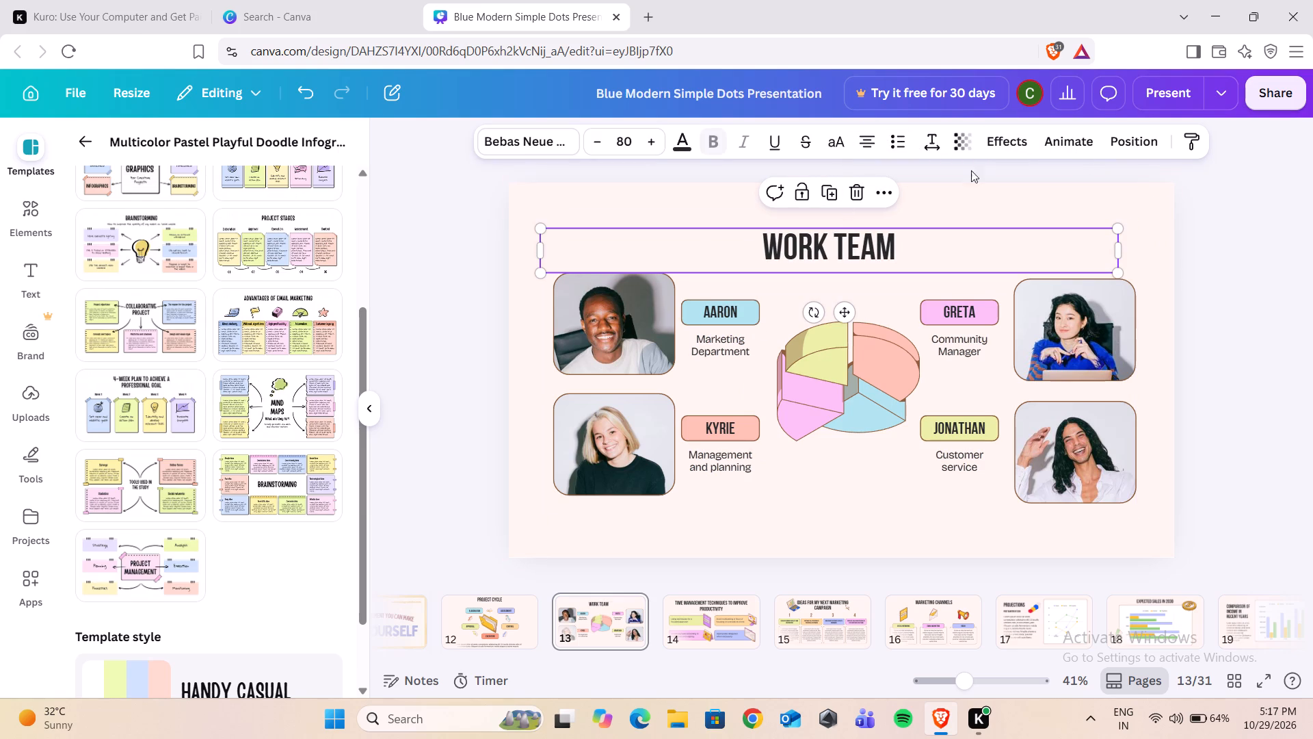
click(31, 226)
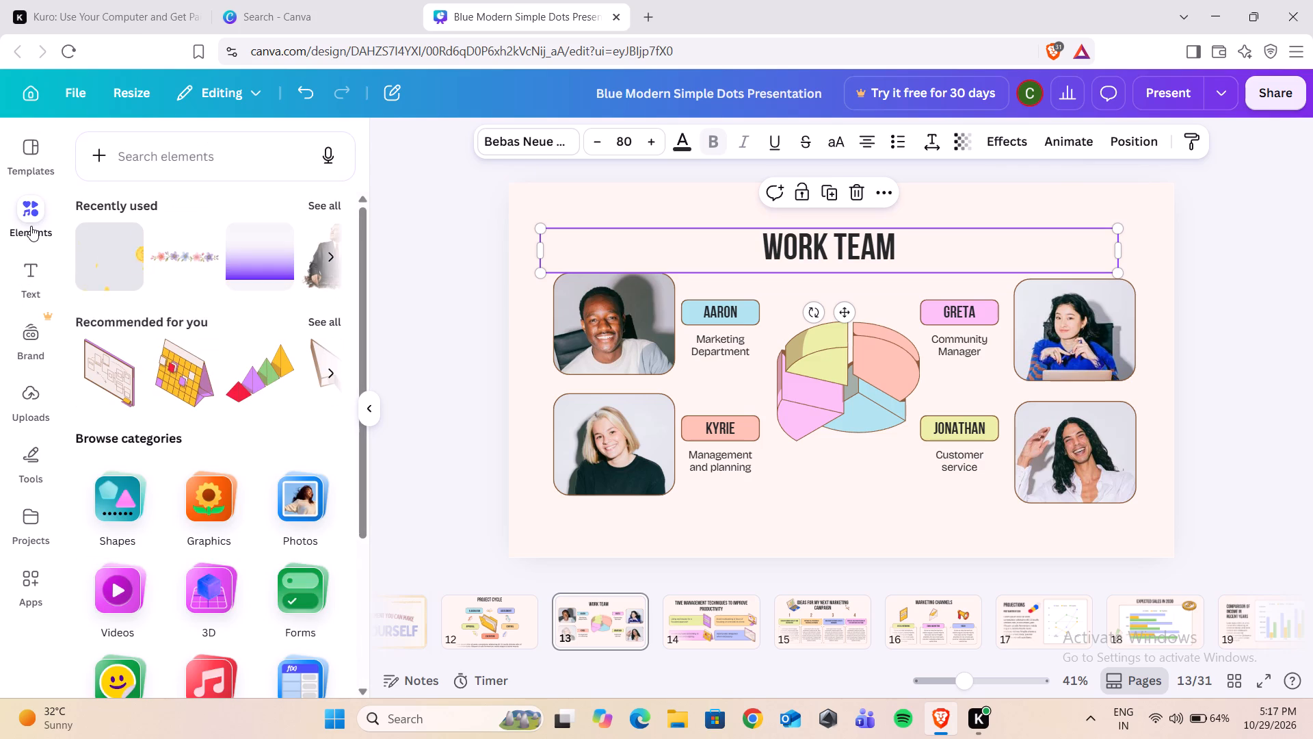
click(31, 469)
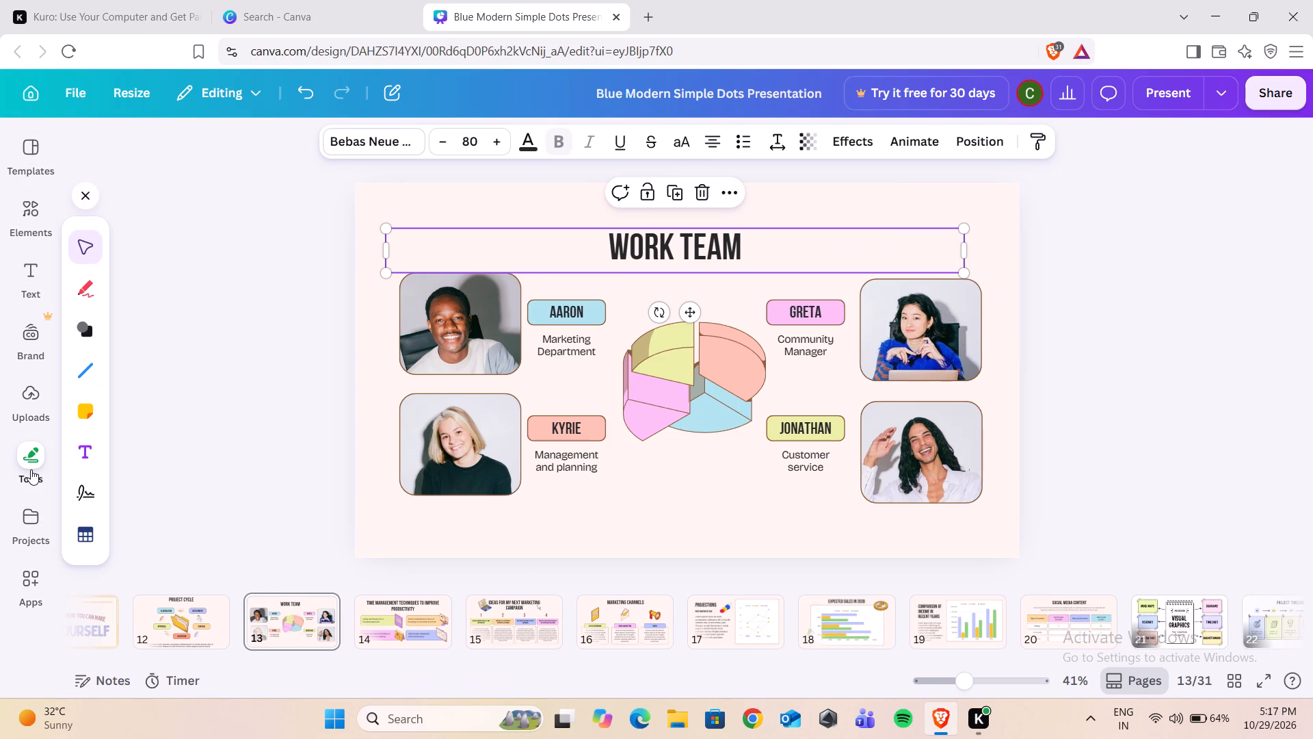
Go to page 14, "Time Management Techniques to Improve Productivity".
click(410, 633)
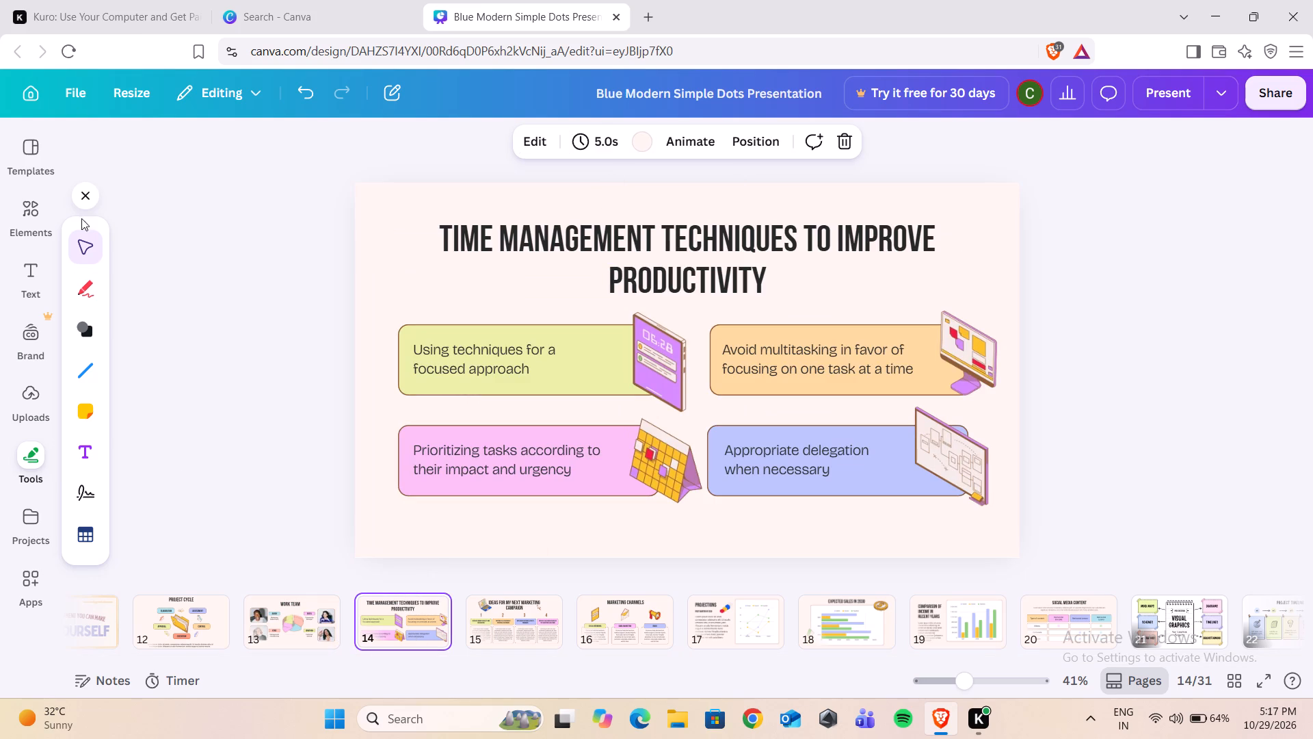
Close the floating drawing tools palette beside page 14.
click(80, 203)
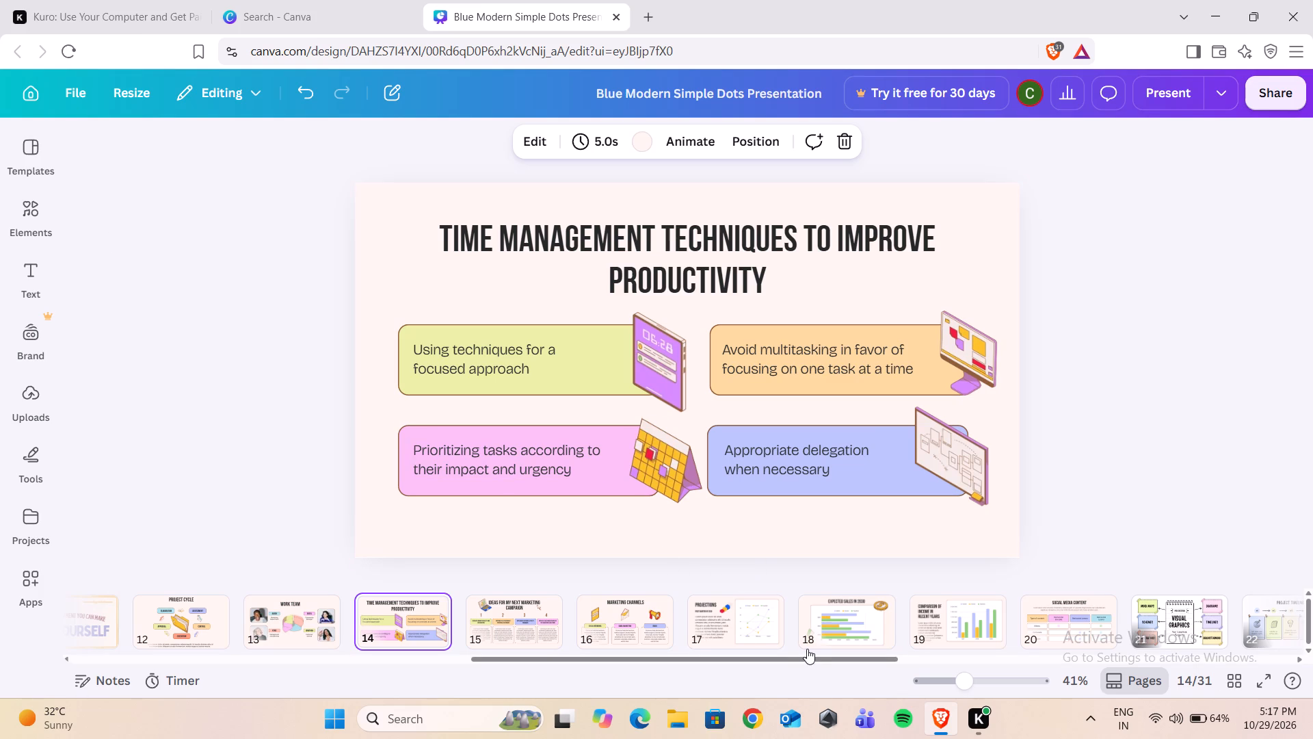
Open the Windows quick settings for network, brightness and volume.
click(1145, 715)
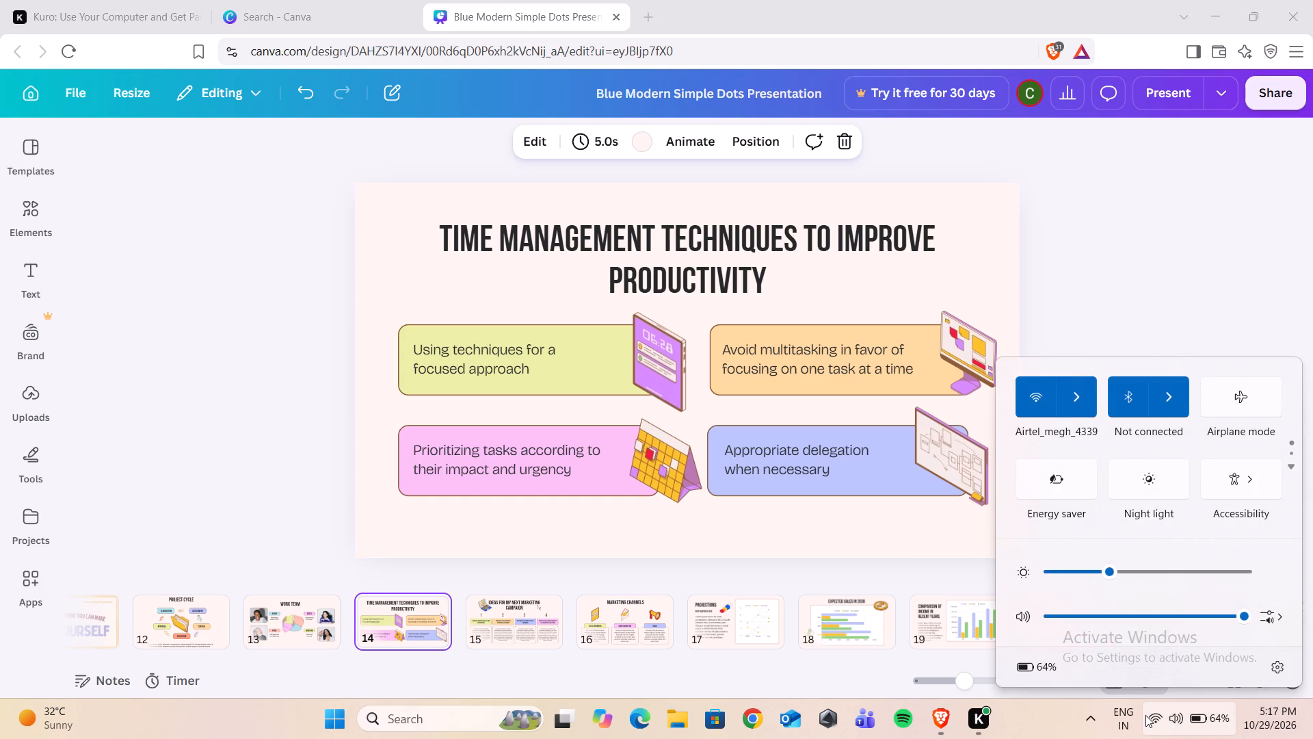
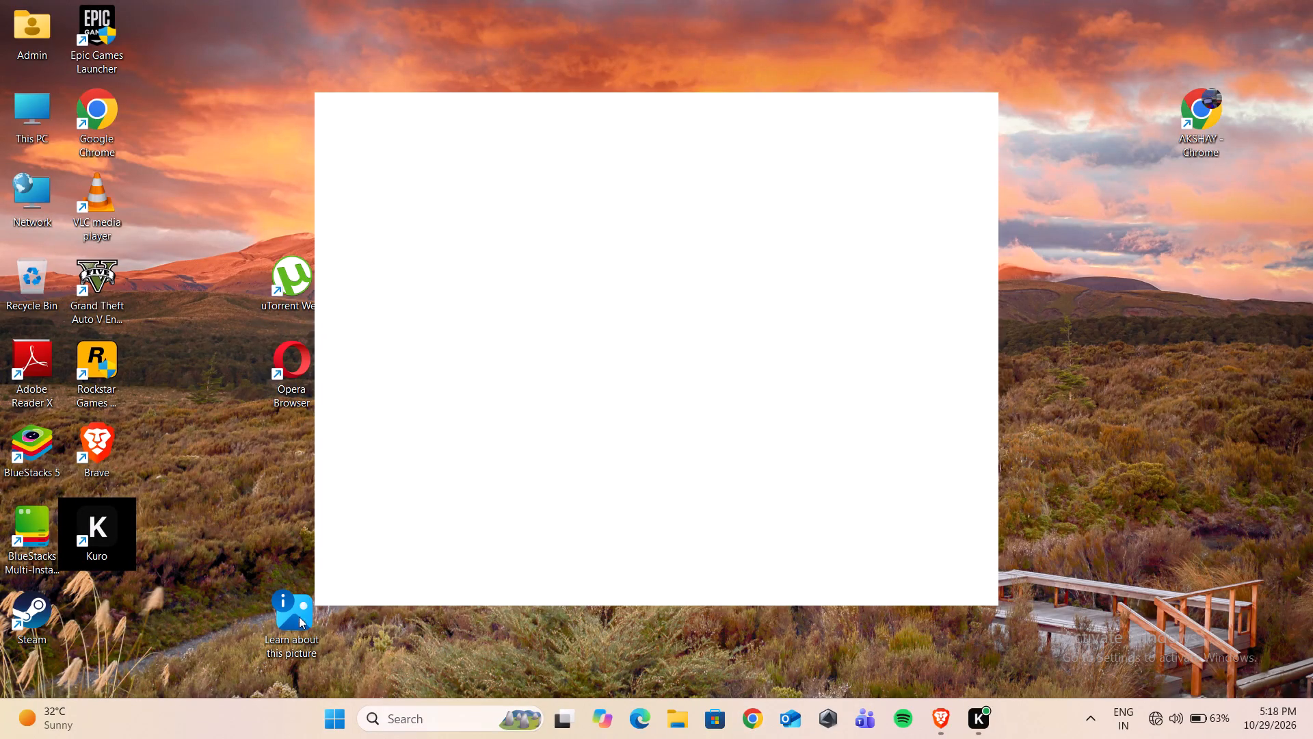
Open the Windows power options and choose a power action for the computer.
click(342, 710)
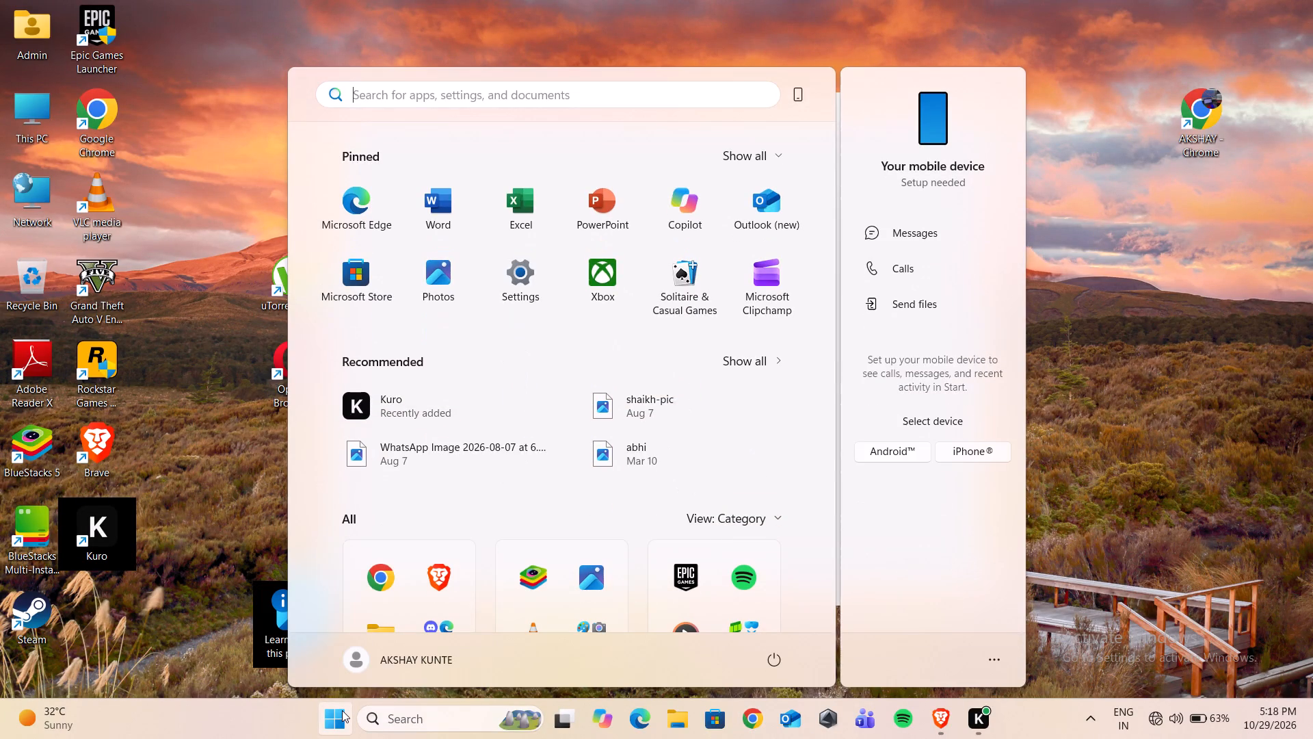
click(778, 658)
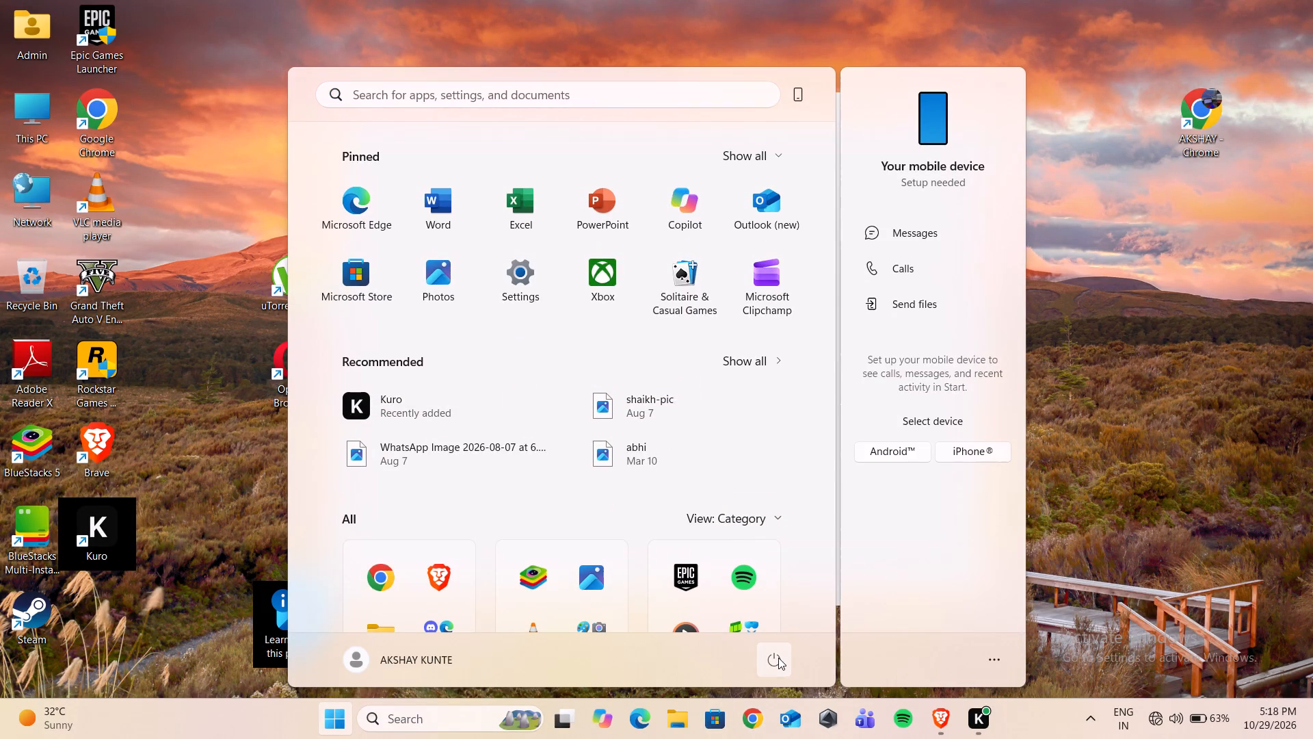
click(795, 604)
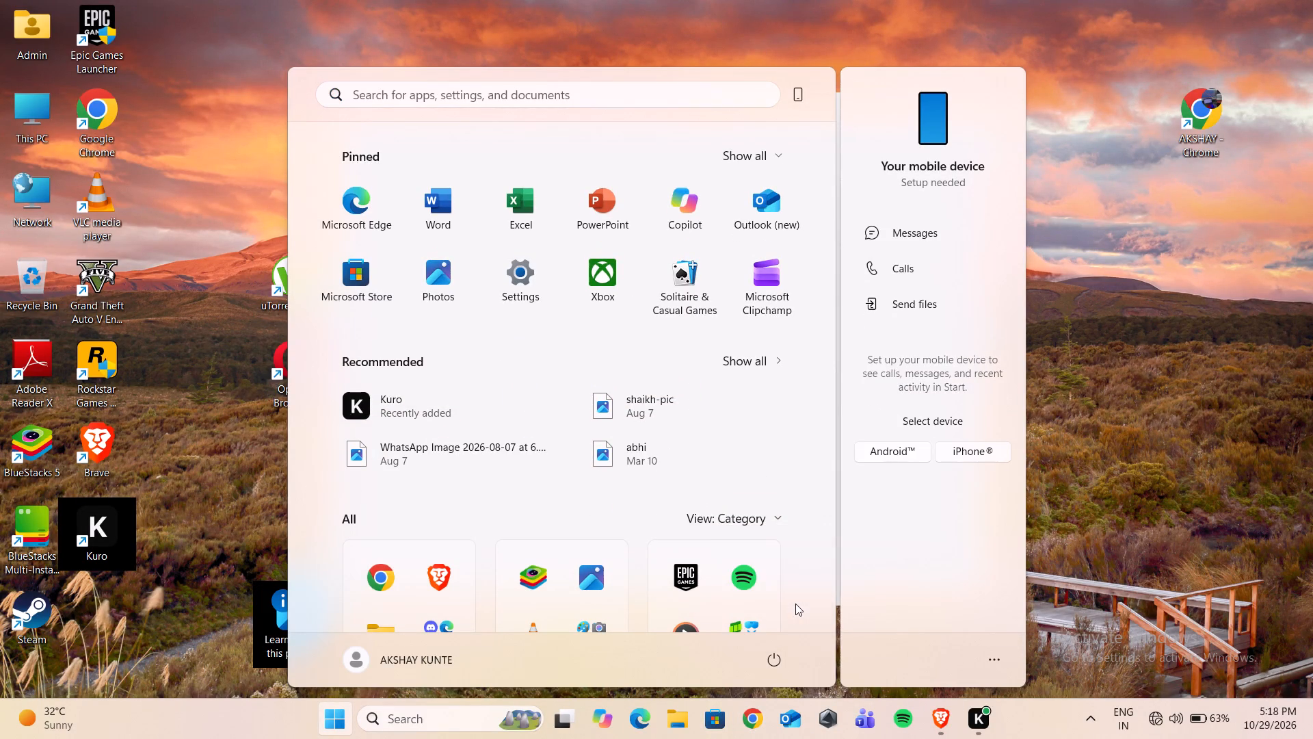